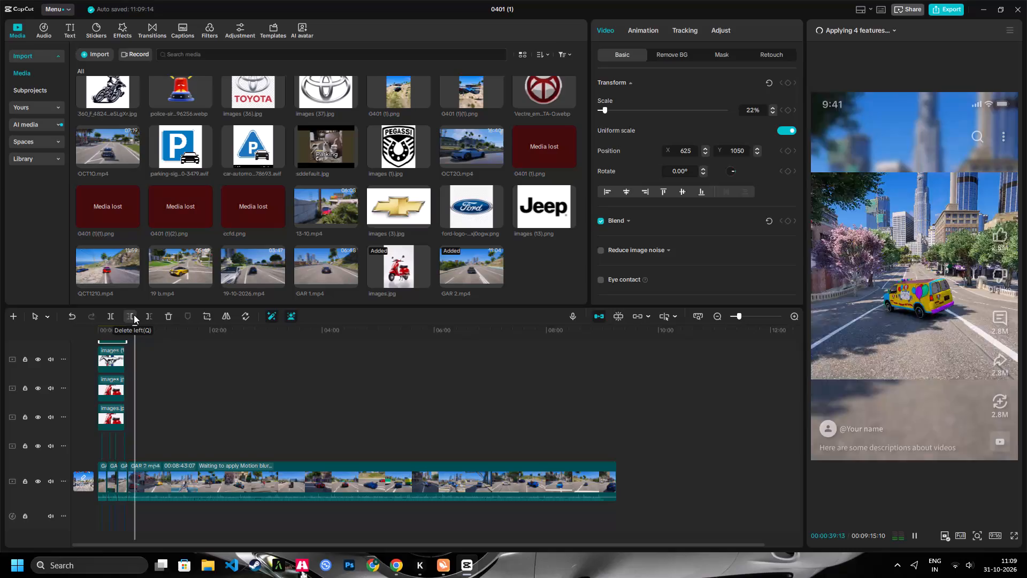
# Trim the end of the long last GAR 2.mp4 clip at 00:00:40:29 and fit the whole timeline in view.
pyautogui.press('space')
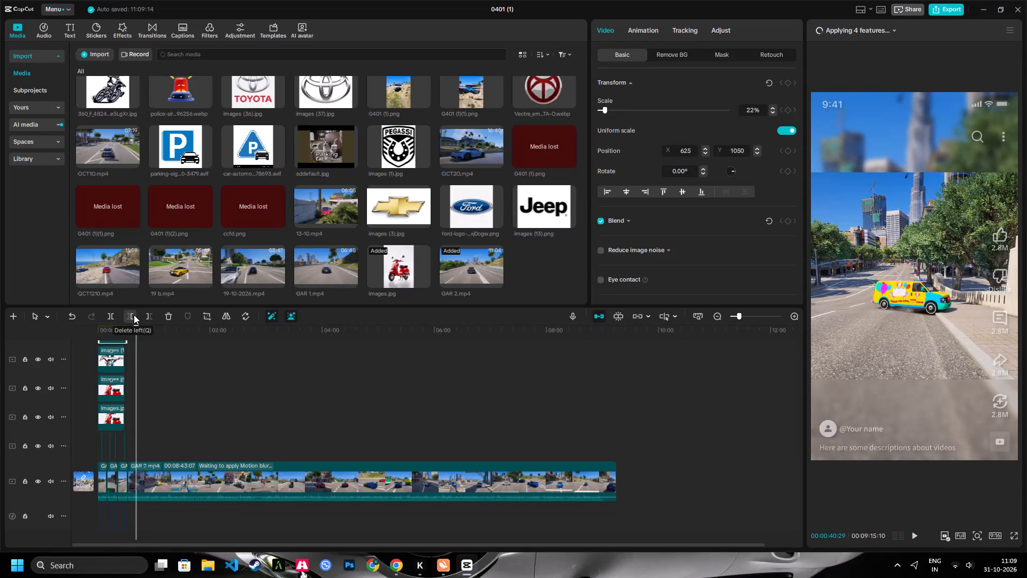
pyautogui.click(152, 314)
pyautogui.hotkey('shift', 'z')
# Play the first GAR 2.mp4 clip from the timeline's start to its end to check the cut.
pyautogui.press('space')
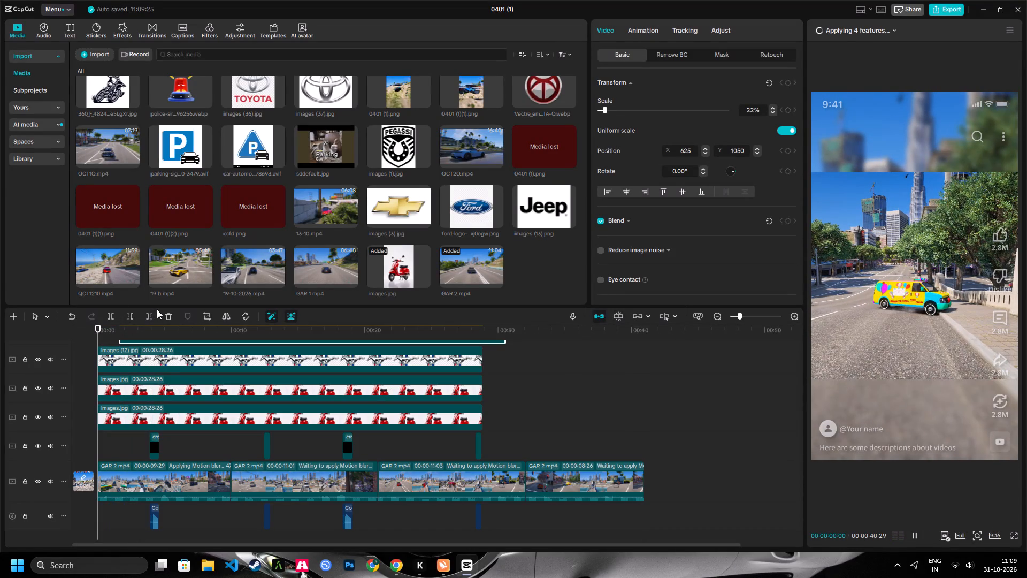
pyautogui.press('space')
pyautogui.press('space')
pyautogui.press('space')
pyautogui.moveTo(126, 328); pyautogui.dragTo(43, 330)
pyautogui.press('space')
pyautogui.press('space')
pyautogui.press('space')
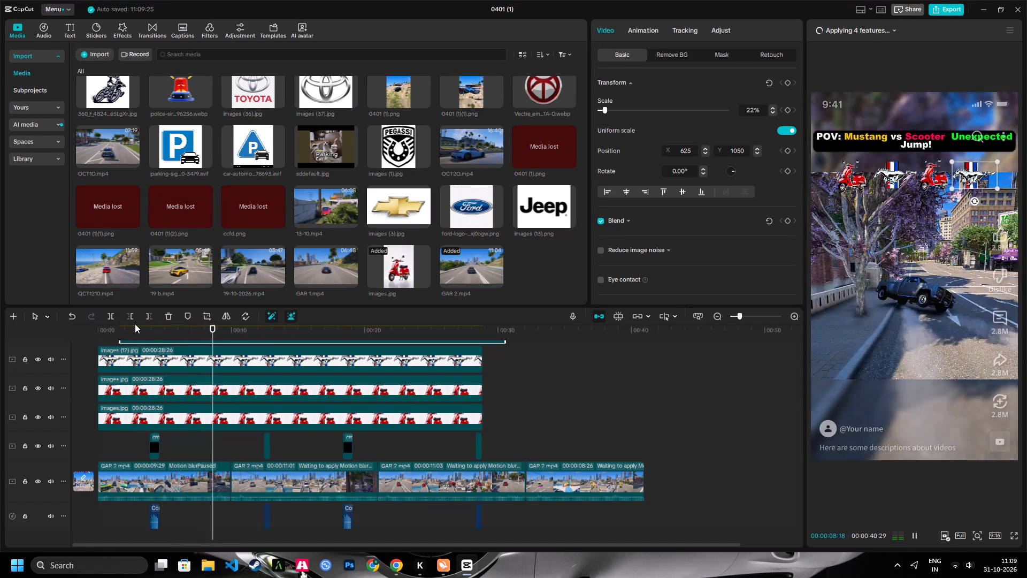
pyautogui.press('space')
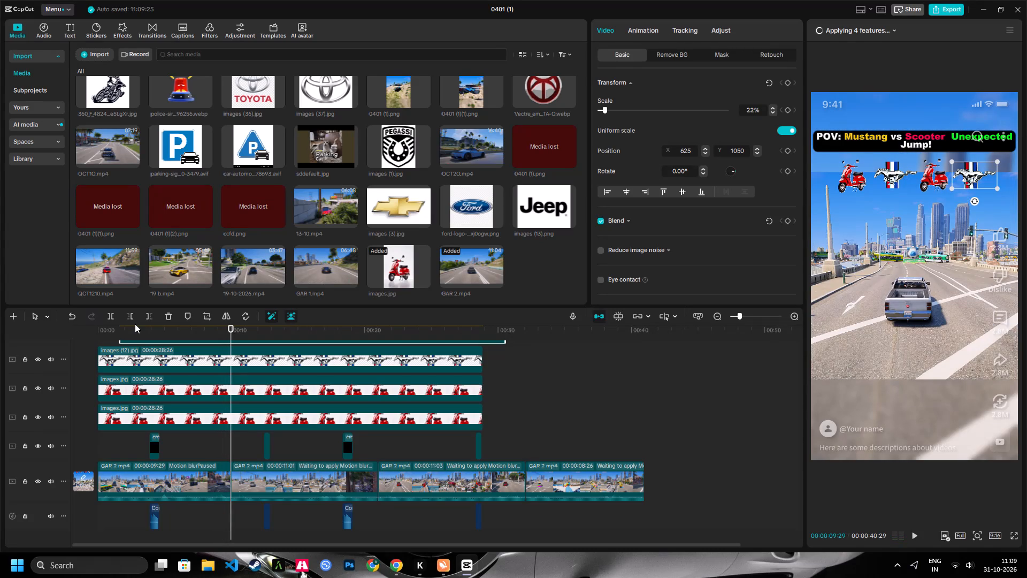
# Play through the second GAR 2.mp4 clip and trim its end at 00:00:19:19.
pyautogui.press('space')
pyautogui.press('space')
pyautogui.press('space')
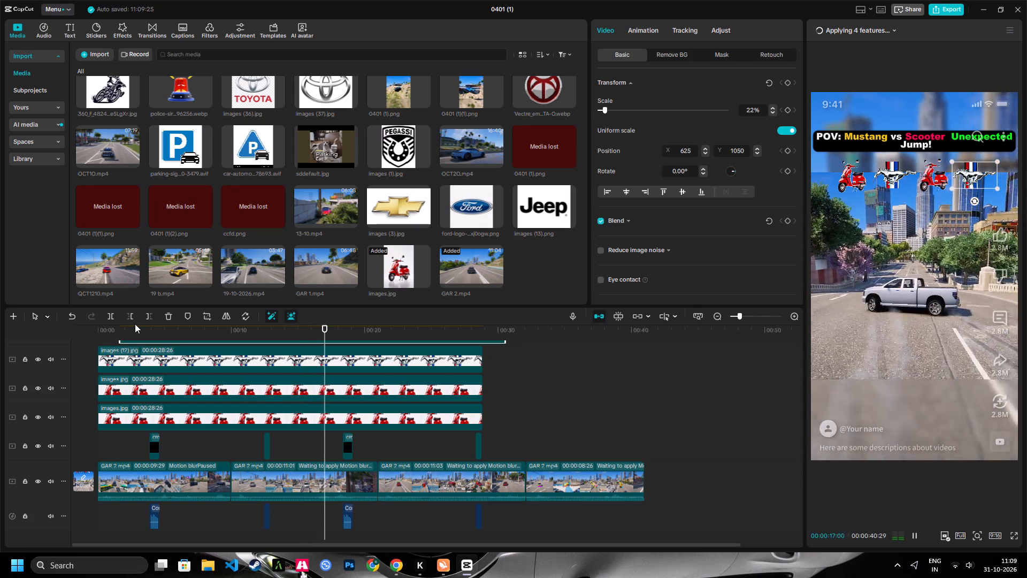
pyautogui.press('space')
pyautogui.press('space')
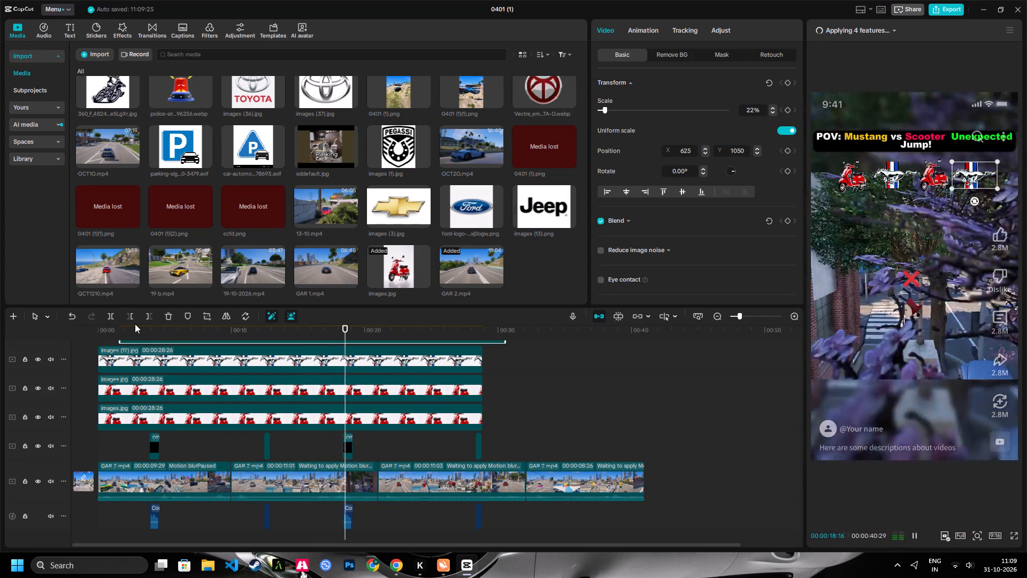
pyautogui.press('space')
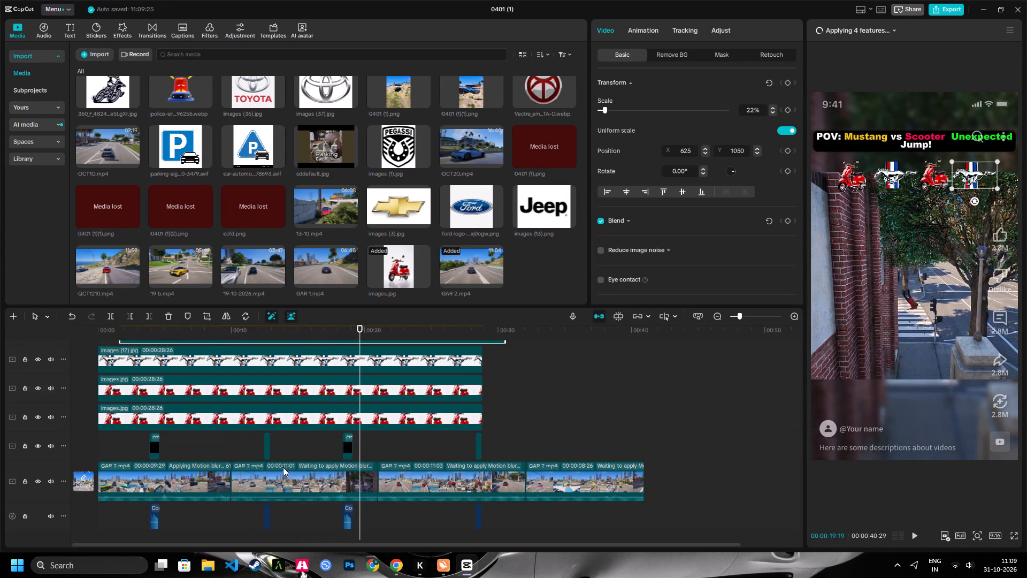
pyautogui.click(285, 472)
pyautogui.click(150, 313)
# Trim off the opening moments of the third GAR 2.mp4 clip, just after its start.
pyautogui.press('space')
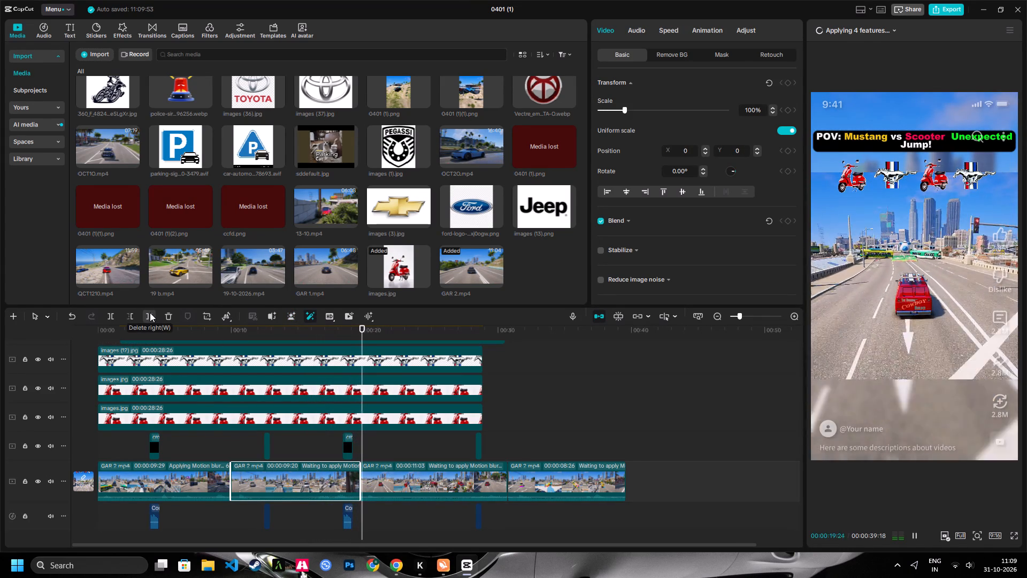
pyautogui.press('space')
pyautogui.click(133, 313)
# Play through the third GAR 2.mp4 clip and trim its end at 00:00:28:22, just after the car lands.
pyautogui.press('space')
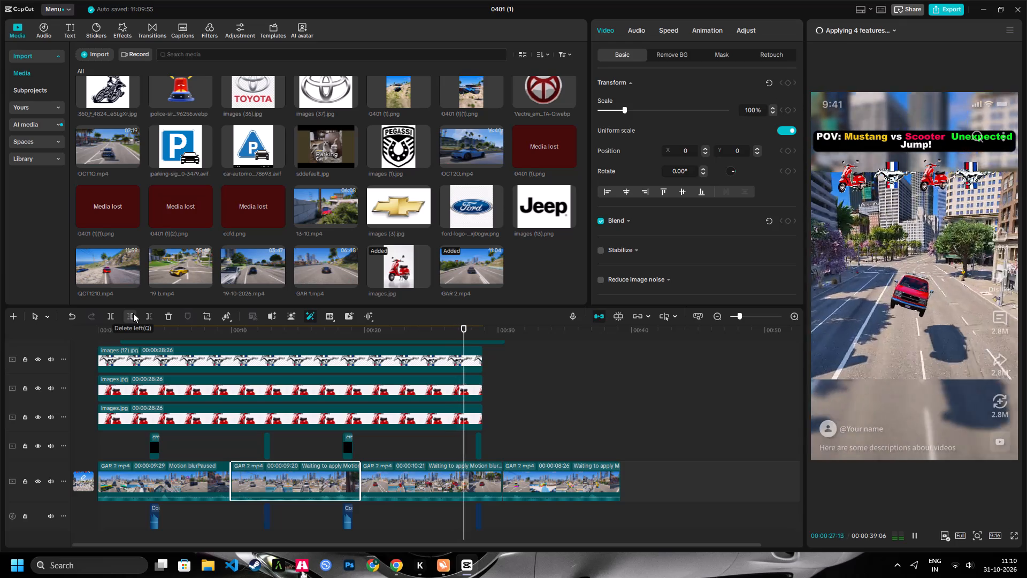
pyautogui.press('space')
pyautogui.press('space')
pyautogui.press('space')
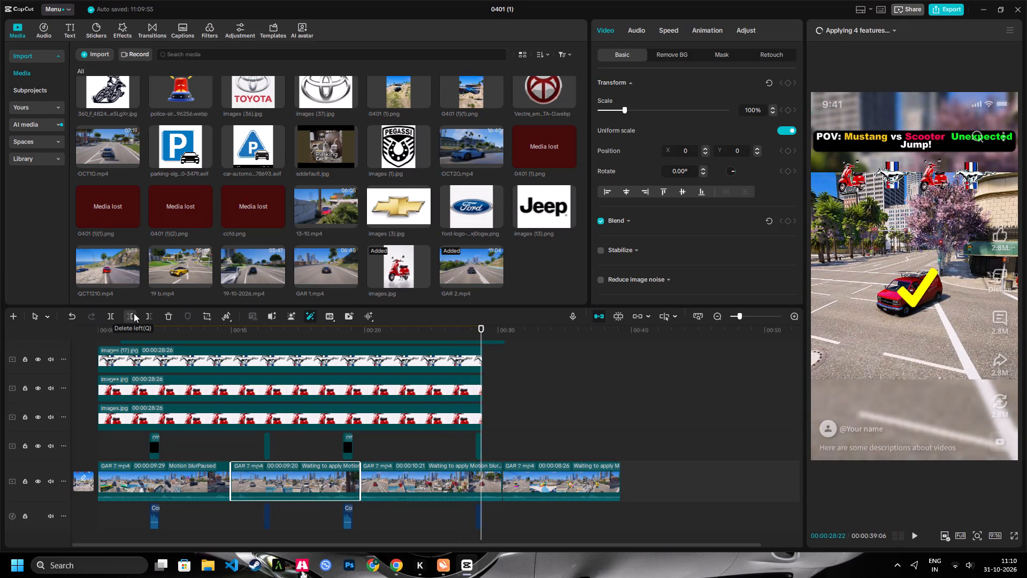
pyautogui.click(141, 310)
pyautogui.click(146, 315)
# Play through the fourth GAR 2.mp4 clip and trim its end at 00:00:36:24.
pyautogui.press('space')
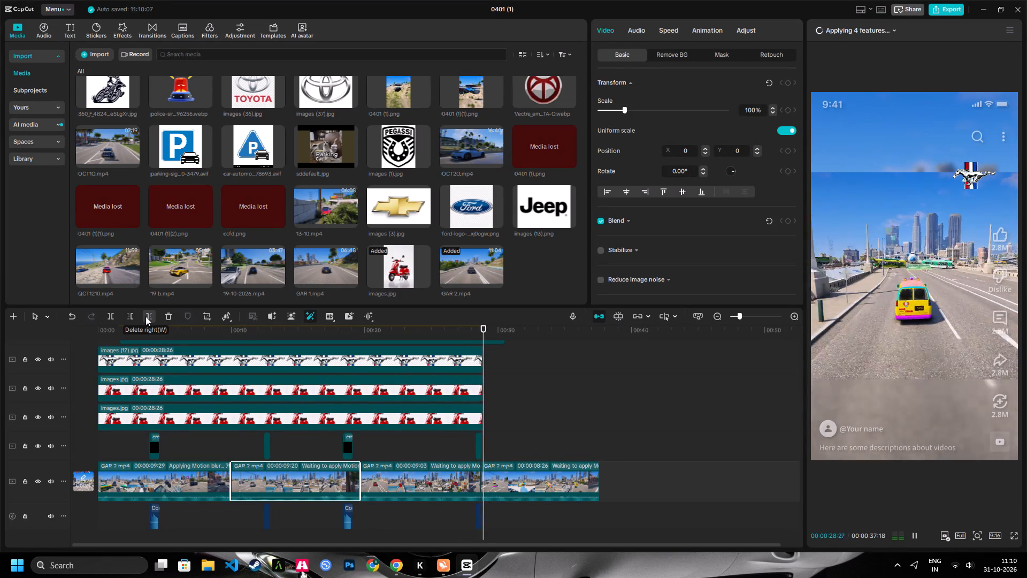
pyautogui.press('space')
pyautogui.press('space')
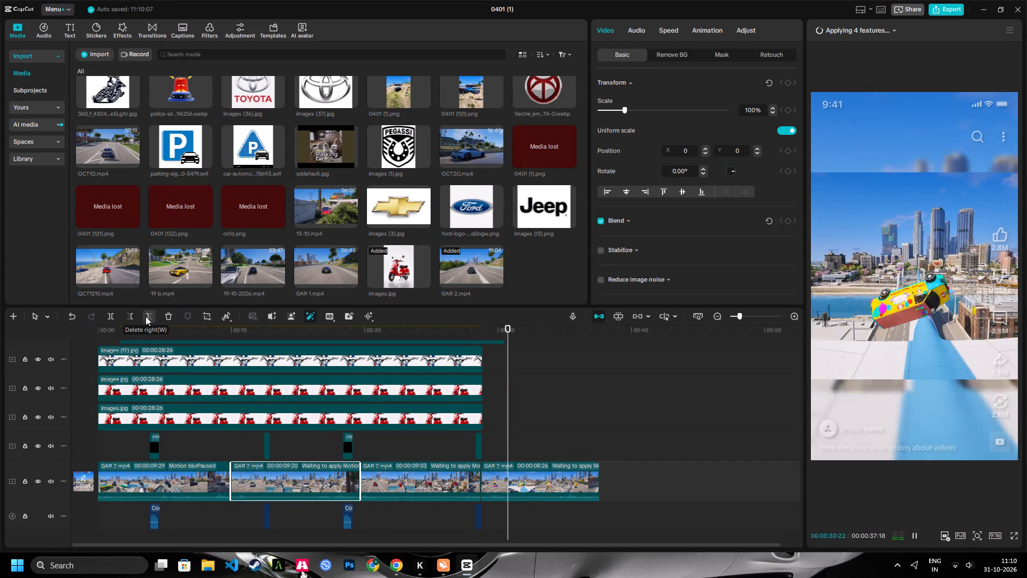
pyautogui.scroll(9, 262, 378)
pyautogui.scroll(-3, 523, 406)
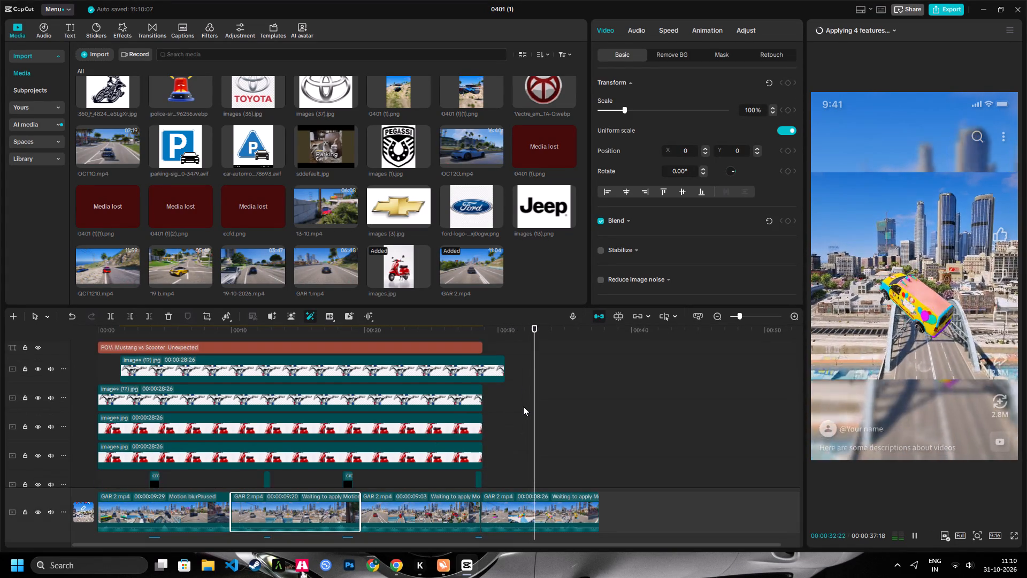
pyautogui.scroll(-6, 523, 406)
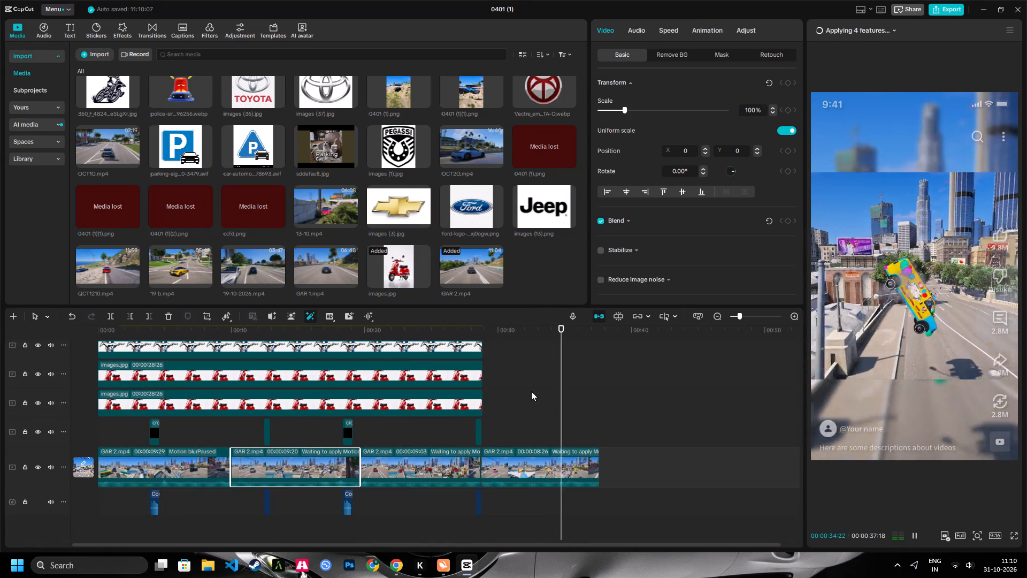
pyautogui.press('space')
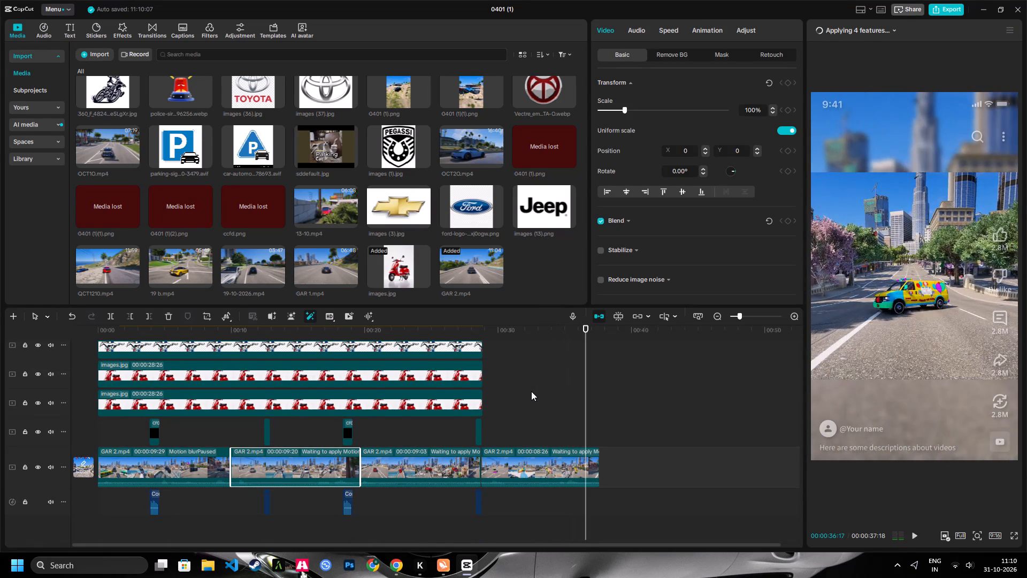
pyautogui.press('space')
pyautogui.press('space')
pyautogui.click(147, 314)
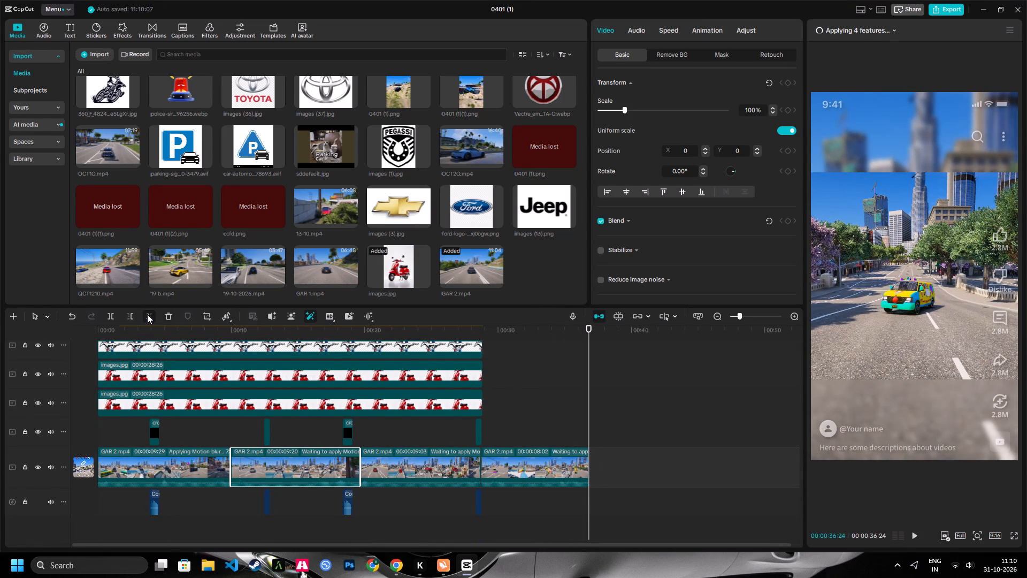
# Delete the two scooter and two Mustang logo image overlays, keeping the Mustang vs Scooter title text.
pyautogui.press('space')
pyautogui.write('z')
pyautogui.press('space')
pyautogui.press('space')
pyautogui.press('space')
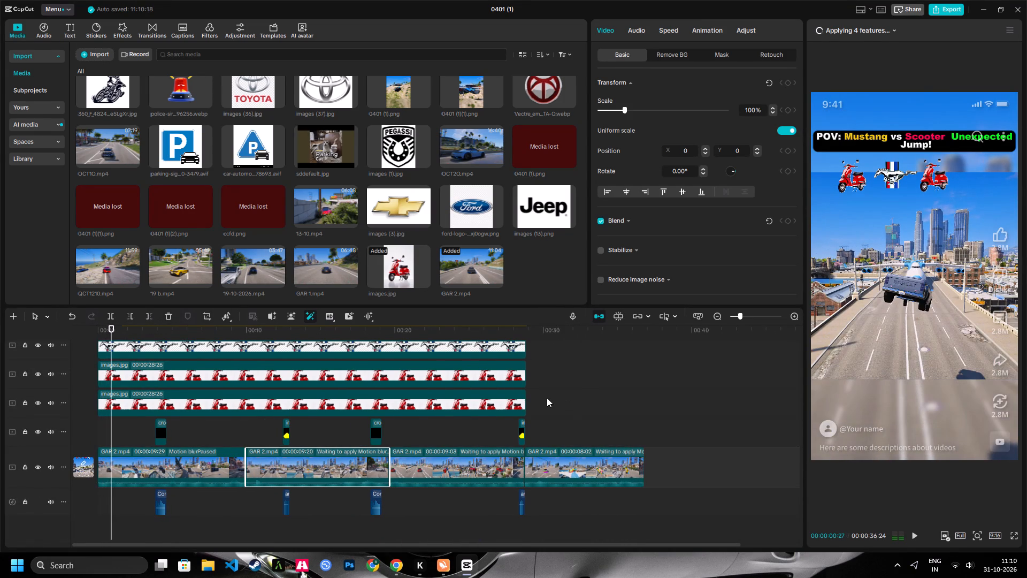
pyautogui.scroll(2, 547, 398)
pyautogui.click(437, 404)
pyautogui.press('Delete')
pyautogui.click(434, 377)
pyautogui.press('Delete')
pyautogui.click(418, 351)
pyautogui.press('Delete')
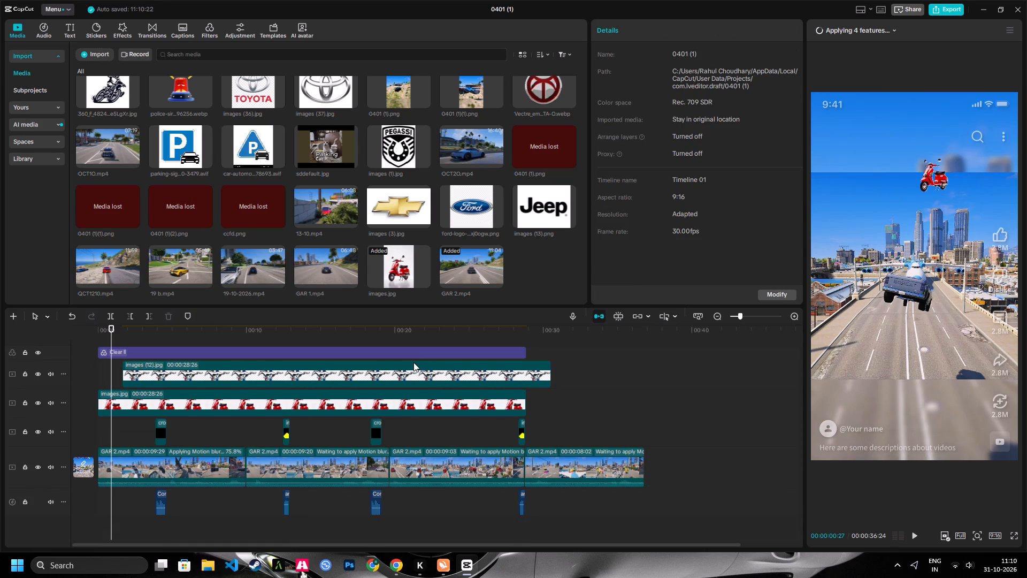
pyautogui.hotkey('ctrl', 'z')
pyautogui.click(401, 387)
pyautogui.press('Delete')
pyautogui.click(389, 401)
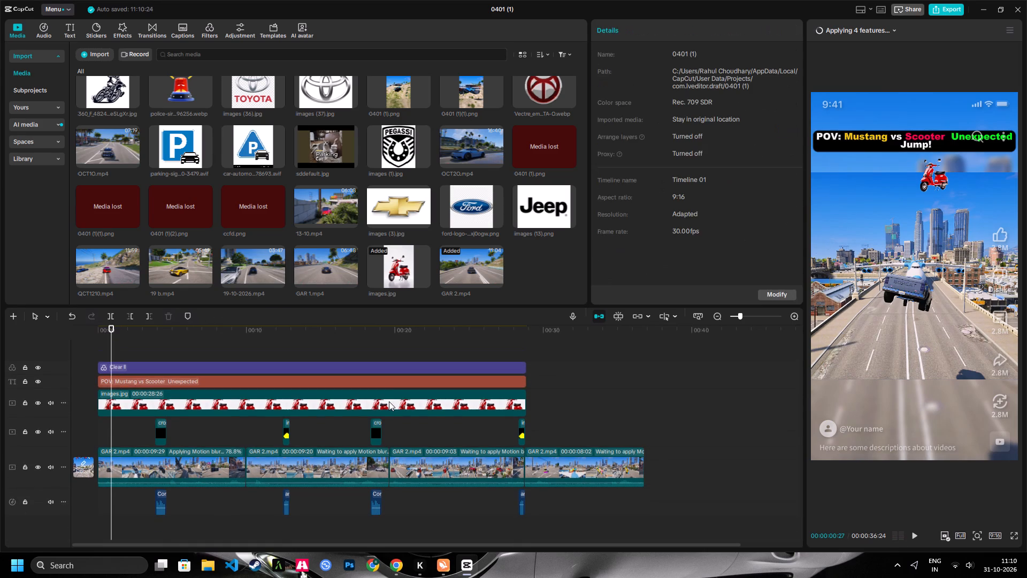
pyautogui.press('Delete')
# Extend the title text and the Clear II layer together beyond the last clip, to about 00:00:39:14.
pyautogui.scroll(2, 333, 404)
pyautogui.moveTo(126, 329); pyautogui.dragTo(70, 330)
pyautogui.moveTo(542, 386); pyautogui.dragTo(503, 367)
pyautogui.moveTo(524, 373); pyautogui.dragTo(681, 378)
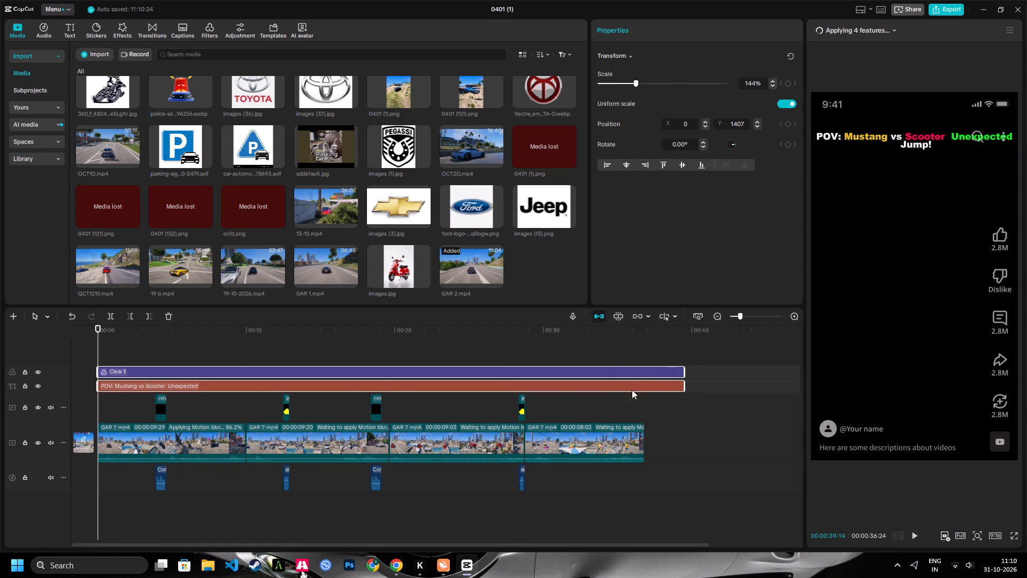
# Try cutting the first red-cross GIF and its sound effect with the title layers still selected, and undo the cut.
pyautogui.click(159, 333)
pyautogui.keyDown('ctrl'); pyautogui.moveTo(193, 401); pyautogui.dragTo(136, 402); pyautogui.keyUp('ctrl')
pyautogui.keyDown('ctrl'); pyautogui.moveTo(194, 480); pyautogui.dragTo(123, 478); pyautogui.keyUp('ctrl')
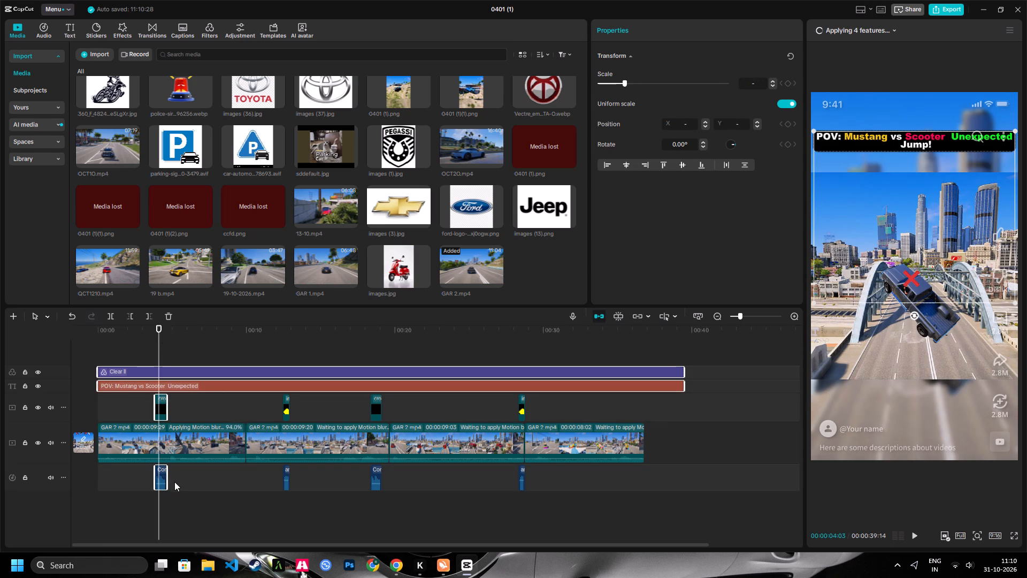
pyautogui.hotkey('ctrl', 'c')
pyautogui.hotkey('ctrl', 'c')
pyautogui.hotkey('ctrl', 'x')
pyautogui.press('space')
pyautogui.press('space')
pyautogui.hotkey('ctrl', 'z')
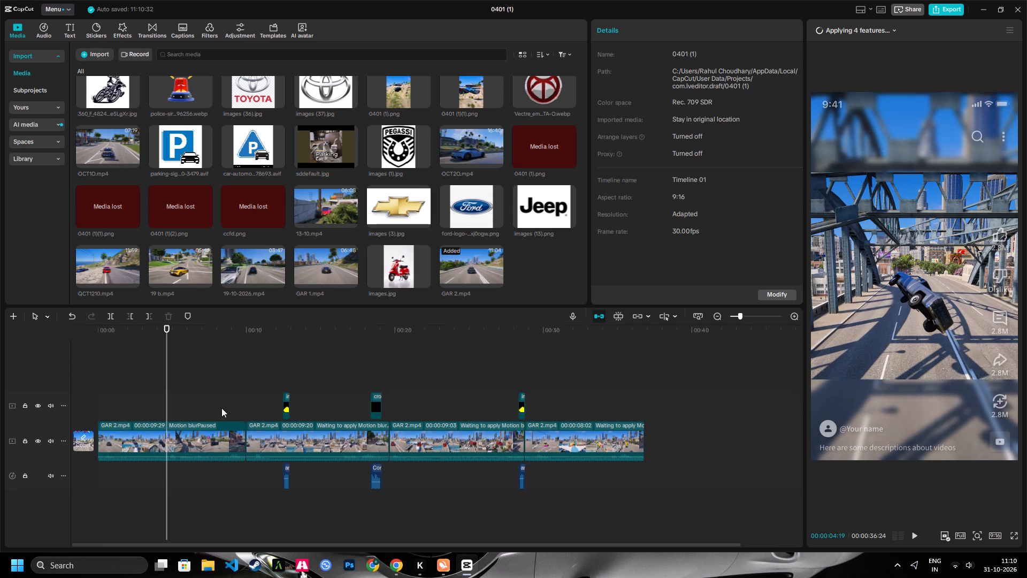
# Cut only the first red-cross GIF and its sound effect, and paste them at 00:00:09:24 near the first clip's end.
pyautogui.click(220, 413)
pyautogui.moveTo(193, 416); pyautogui.dragTo(141, 410)
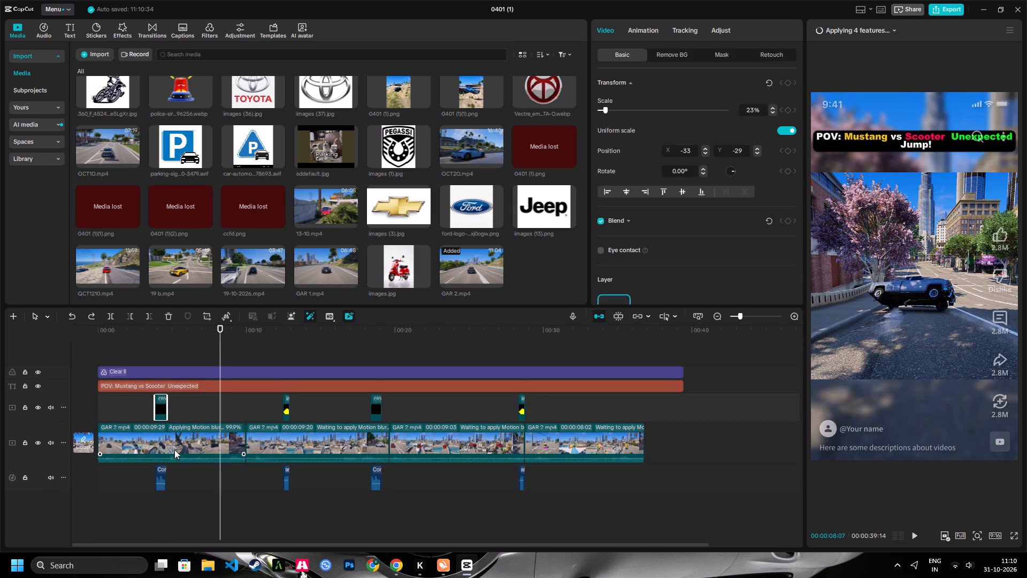
pyautogui.keyDown('shift'); pyautogui.moveTo(183, 470); pyautogui.dragTo(140, 477); pyautogui.keyUp('shift')
pyautogui.keyDown('ctrl'); pyautogui.moveTo(187, 413); pyautogui.dragTo(111, 402); pyautogui.keyUp('ctrl')
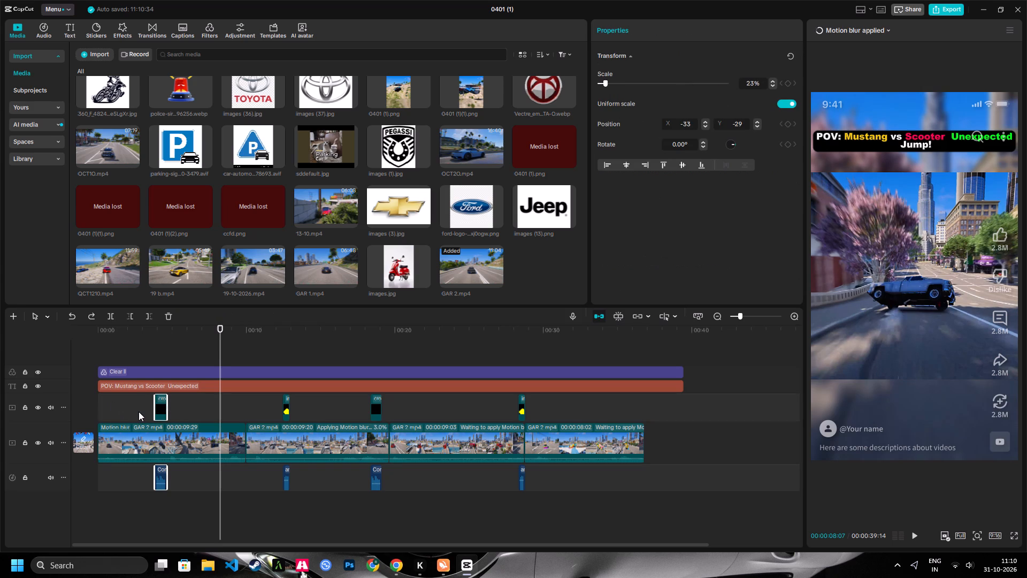
pyautogui.hotkey('ctrl', 'c')
pyautogui.hotkey('ctrl', 'x')
pyautogui.press('space')
pyautogui.press('space')
pyautogui.press('space')
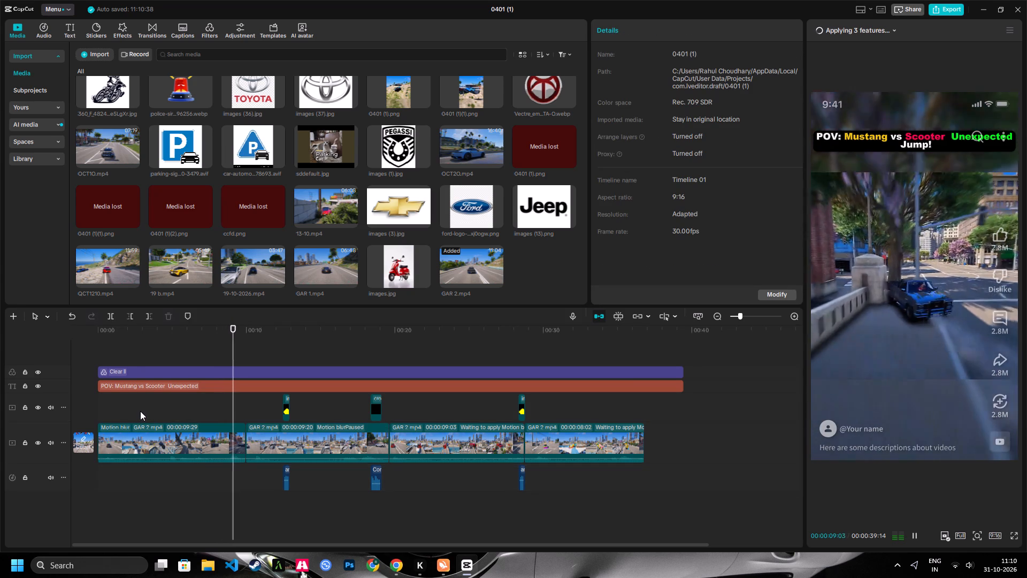
pyautogui.press('space')
pyautogui.press('space')
pyautogui.press('space')
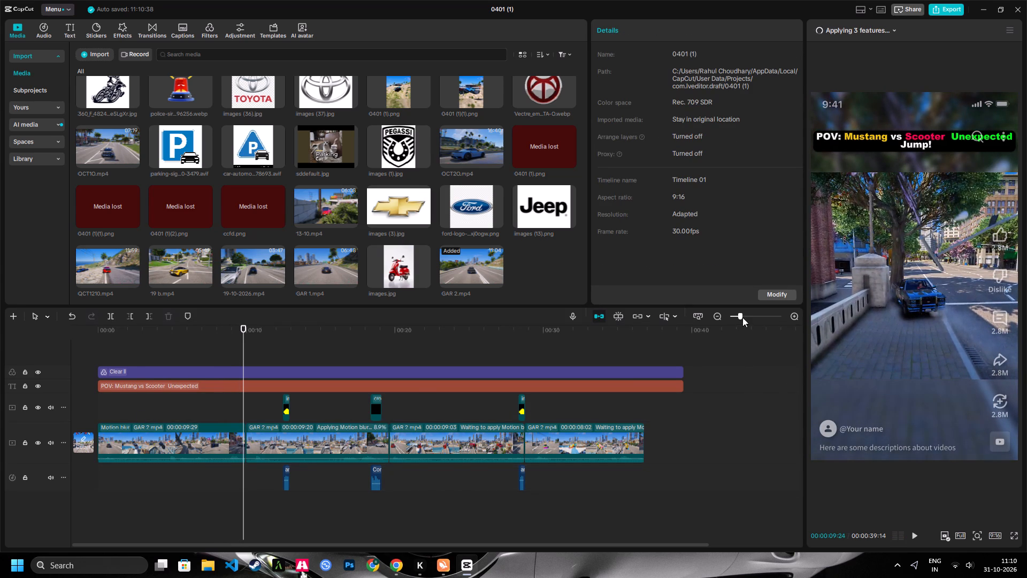
pyautogui.moveTo(742, 317); pyautogui.dragTo(788, 307)
pyautogui.hotkey('ctrl', 'v')
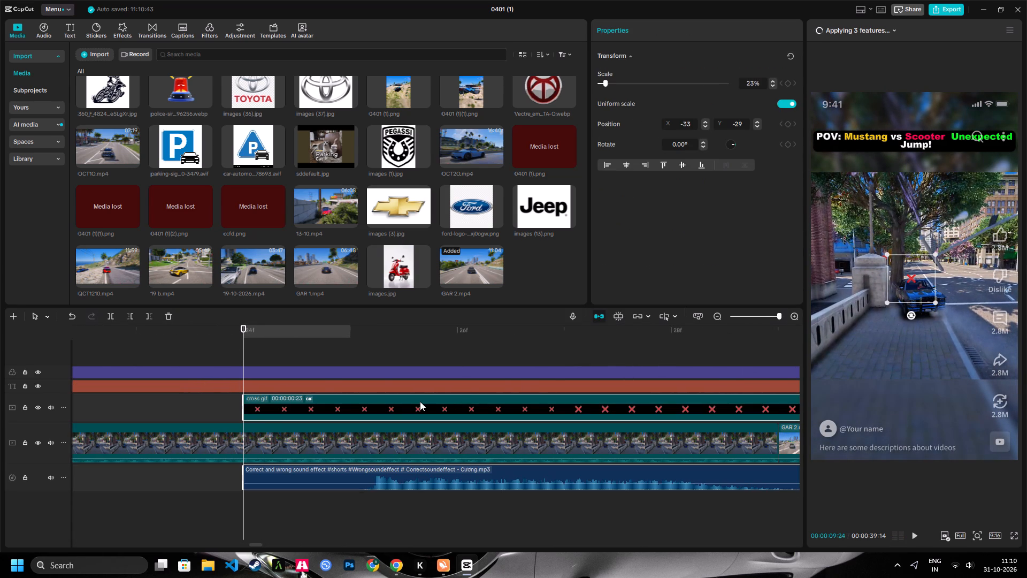
# Move the pasted red-cross GIF and its sound earlier so both end exactly where the first clip ends.
pyautogui.moveTo(420, 401); pyautogui.dragTo(184, 399)
pyautogui.hotkey('shift', 'z')
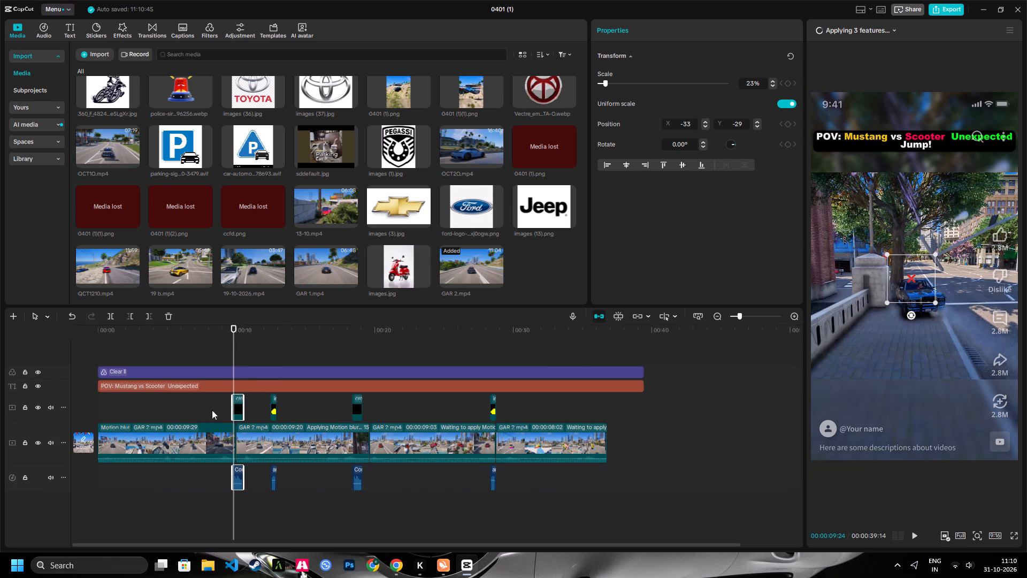
pyautogui.moveTo(748, 313); pyautogui.dragTo(774, 316)
pyautogui.moveTo(549, 405); pyautogui.dragTo(212, 405)
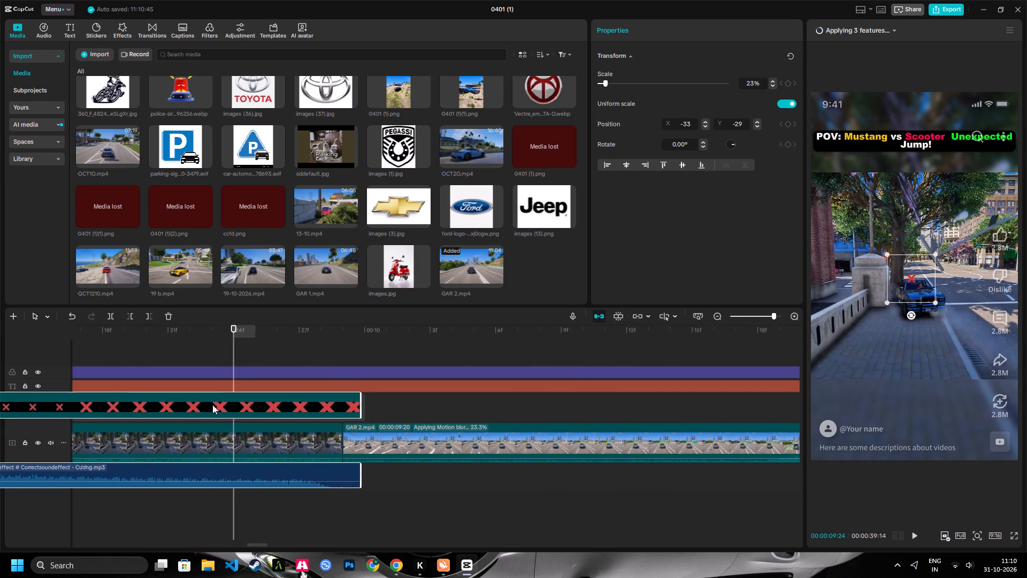
pyautogui.moveTo(212, 405); pyautogui.dragTo(200, 405)
pyautogui.hotkey('shift', 'z')
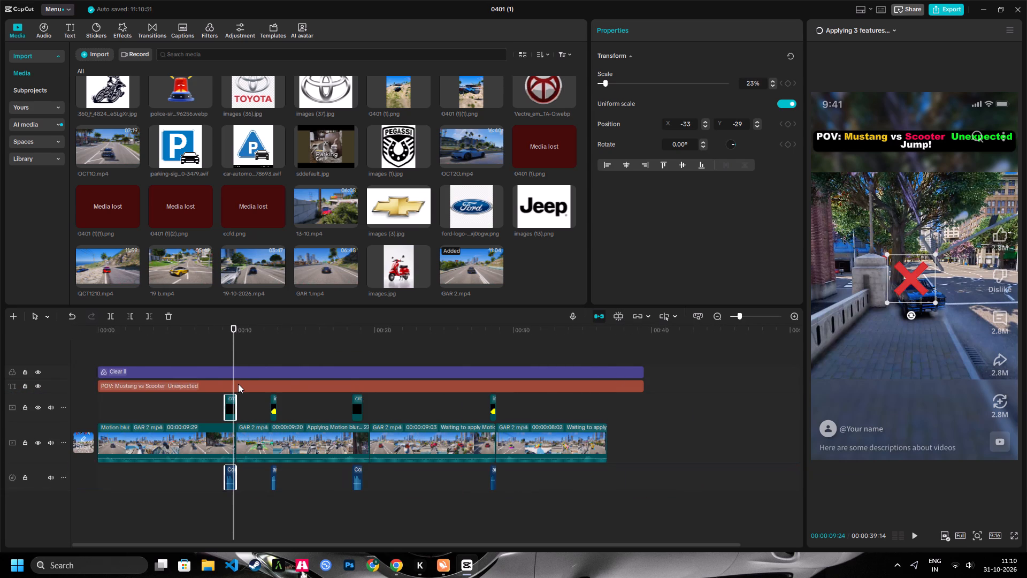
# Move the second red-cross GIF and its sound effect later so both end where the second clip ends.
pyautogui.press('space')
pyautogui.moveTo(740, 316); pyautogui.dragTo(753, 316)
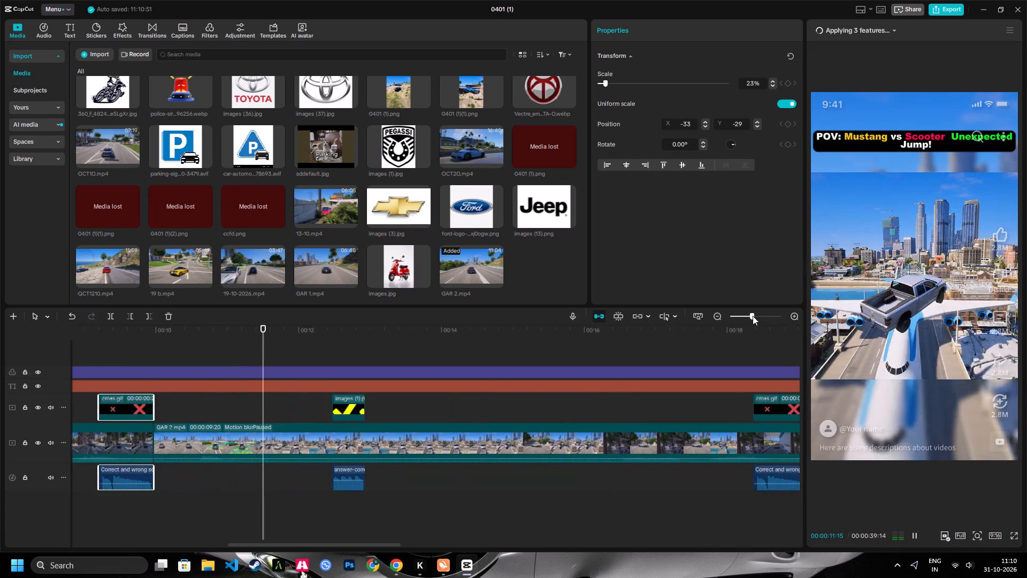
pyautogui.moveTo(753, 316); pyautogui.dragTo(760, 322)
pyautogui.press('space')
pyautogui.press('space')
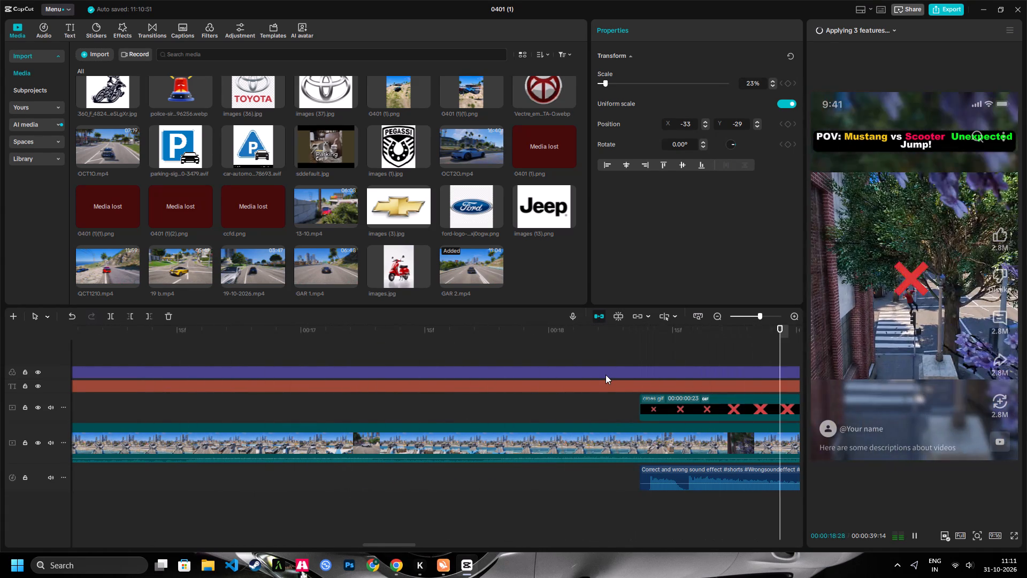
pyautogui.press('space')
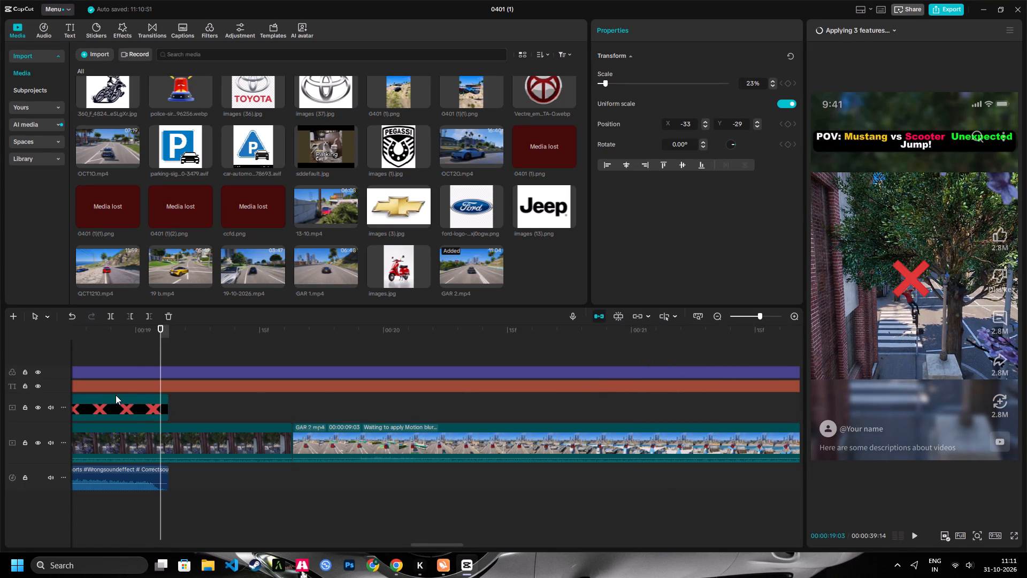
pyautogui.keyDown('ctrl'); pyautogui.click(116, 395); pyautogui.keyUp('ctrl')
pyautogui.keyDown('ctrl'); pyautogui.click(125, 475); pyautogui.keyUp('ctrl')
pyautogui.moveTo(135, 401); pyautogui.dragTo(255, 403)
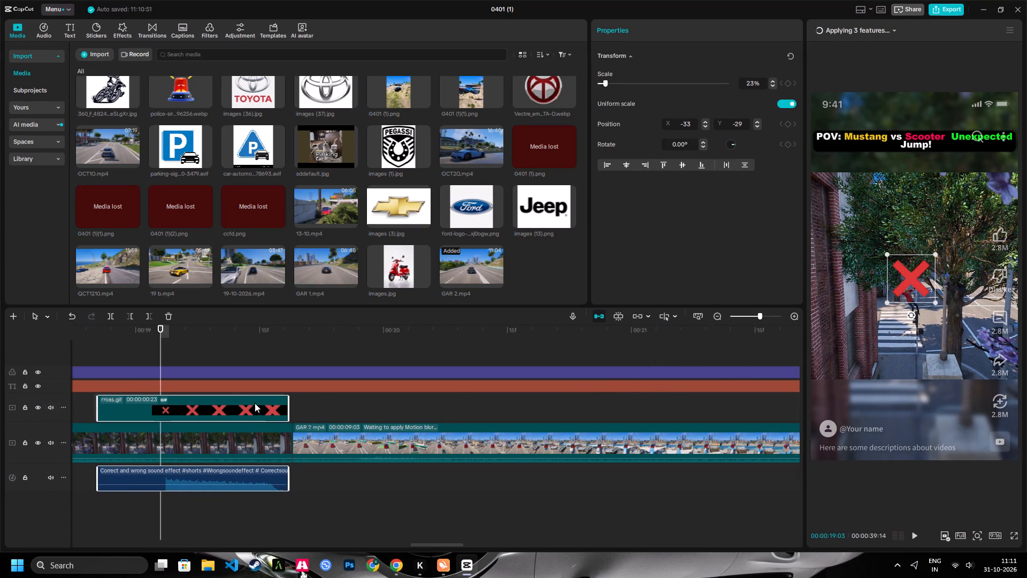
pyautogui.moveTo(255, 403); pyautogui.dragTo(257, 405)
pyautogui.hotkey('shift', 'z')
pyautogui.press('space')
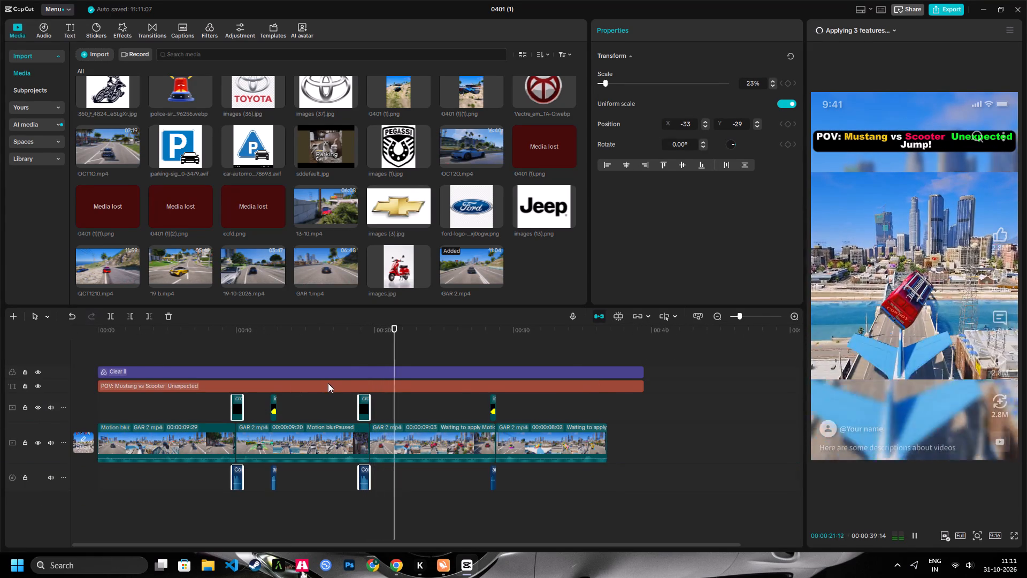
# Cut the first checkmark image and its correct-answer sound effect out of the second clip's span.
pyautogui.moveTo(292, 406); pyautogui.dragTo(258, 410)
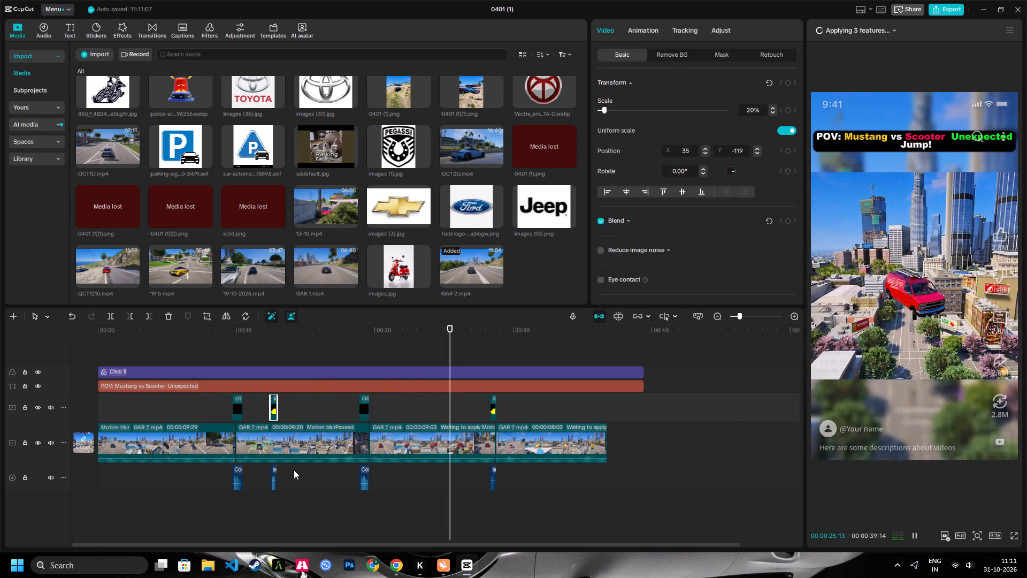
pyautogui.keyDown('ctrl'); pyautogui.moveTo(287, 473); pyautogui.dragTo(264, 478); pyautogui.keyUp('ctrl')
pyautogui.hotkey('ctrl', 'c')
pyautogui.hotkey('ctrl', 'x')
# Move the remaining checkmark image and its correct-answer sound so both end exactly where the third clip ends.
pyautogui.press('space')
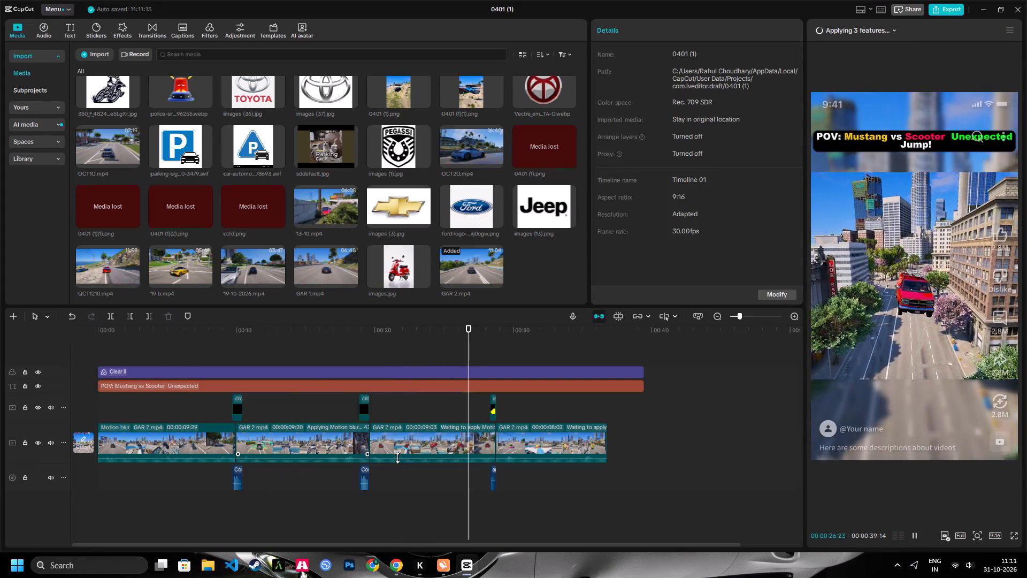
pyautogui.click(746, 315)
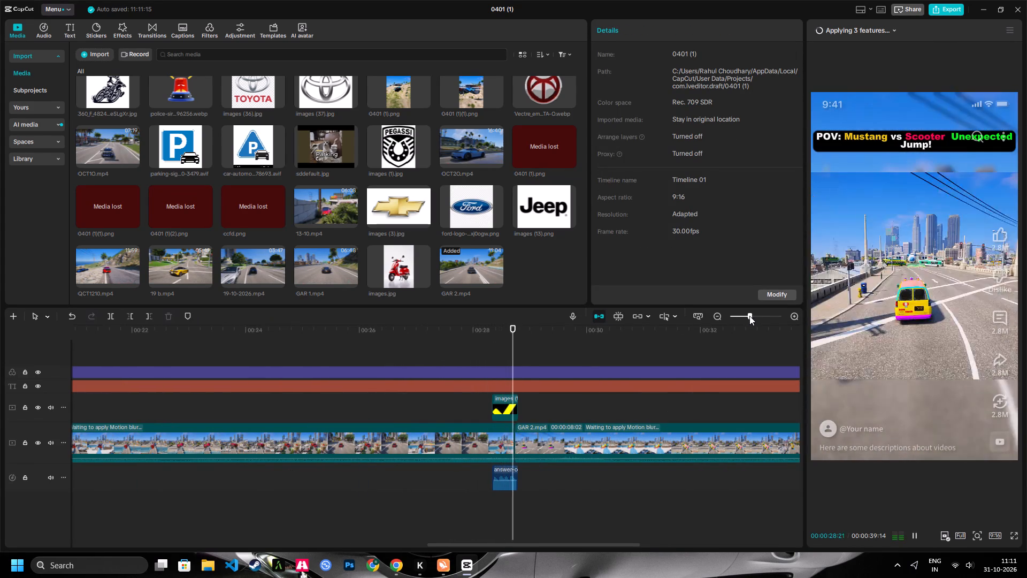
pyautogui.press('space')
pyautogui.click(521, 334)
pyautogui.keyDown('ctrl'); pyautogui.click(504, 405); pyautogui.keyUp('ctrl')
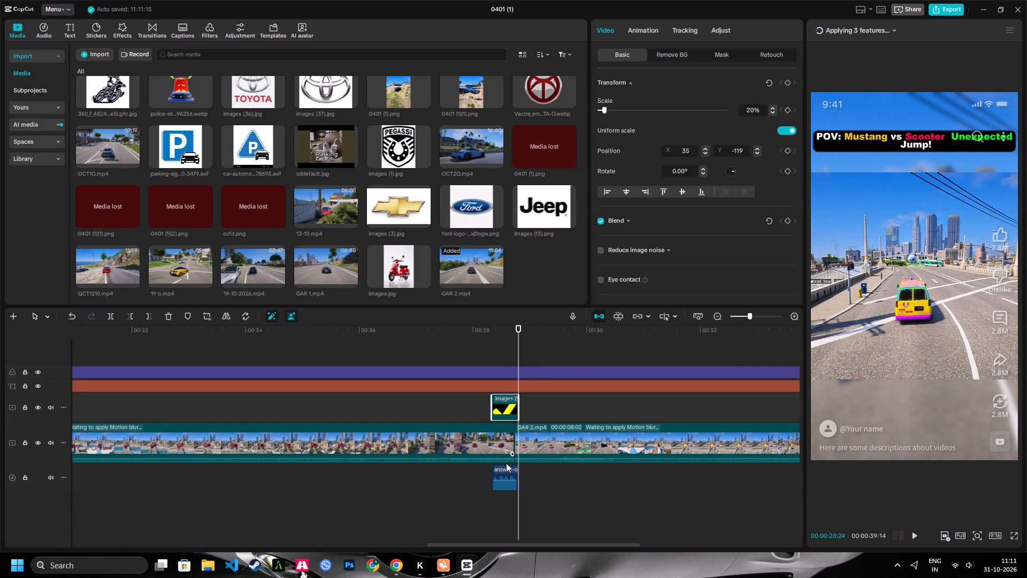
pyautogui.keyDown('ctrl'); pyautogui.click(506, 477); pyautogui.keyUp('ctrl')
pyautogui.moveTo(512, 410); pyautogui.dragTo(507, 408)
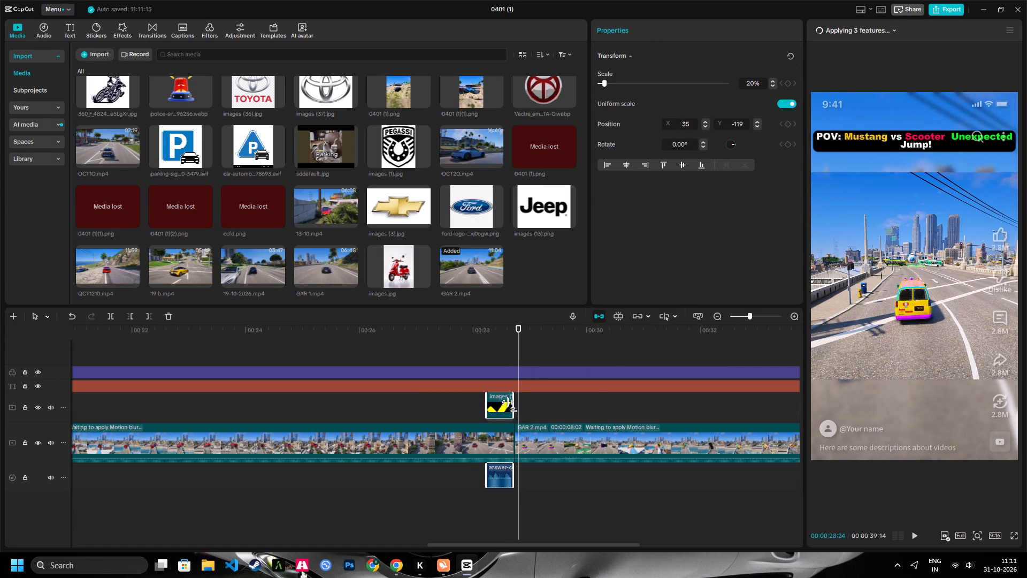
pyautogui.moveTo(749, 316); pyautogui.dragTo(765, 314)
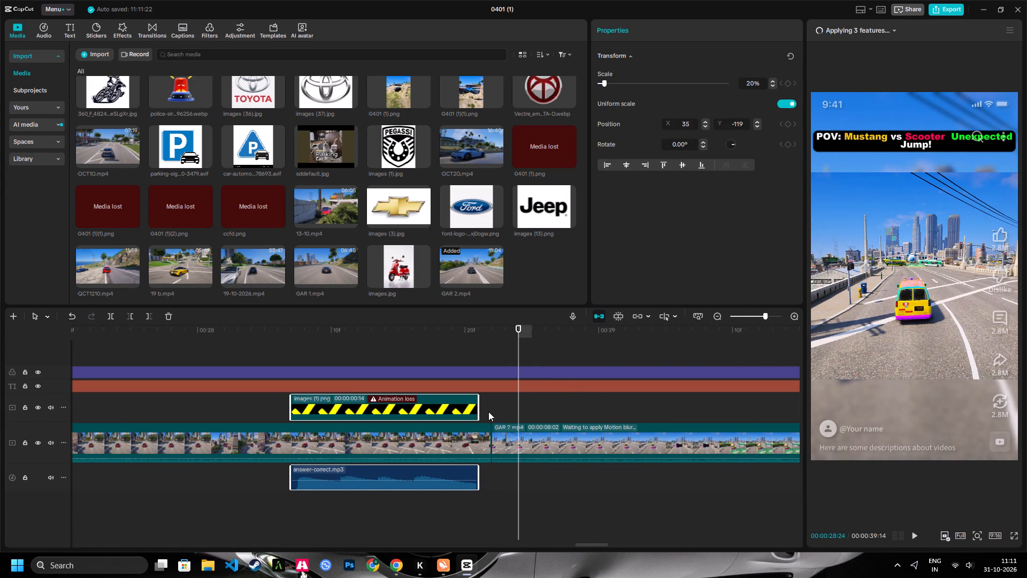
pyautogui.moveTo(465, 404); pyautogui.dragTo(478, 404)
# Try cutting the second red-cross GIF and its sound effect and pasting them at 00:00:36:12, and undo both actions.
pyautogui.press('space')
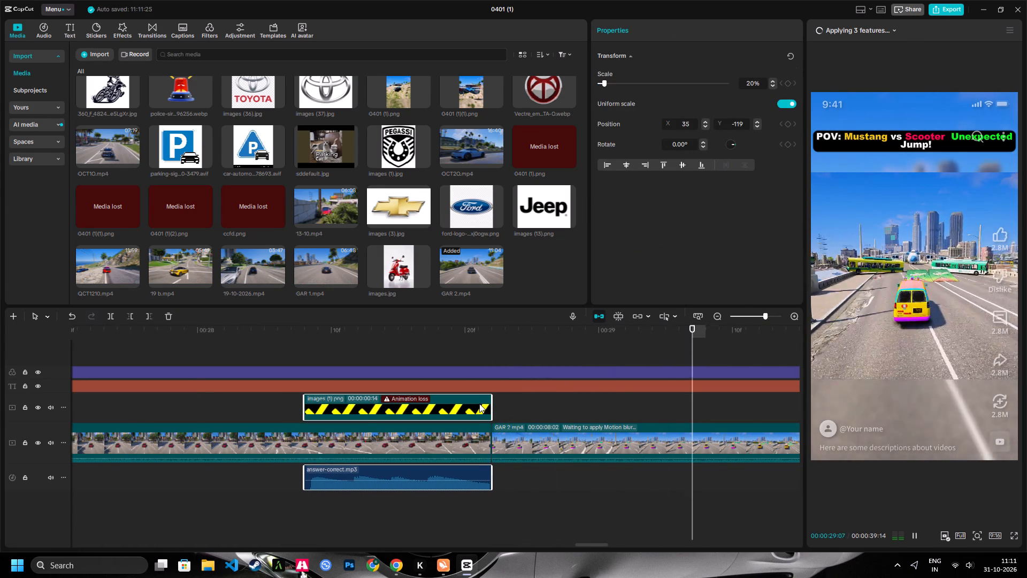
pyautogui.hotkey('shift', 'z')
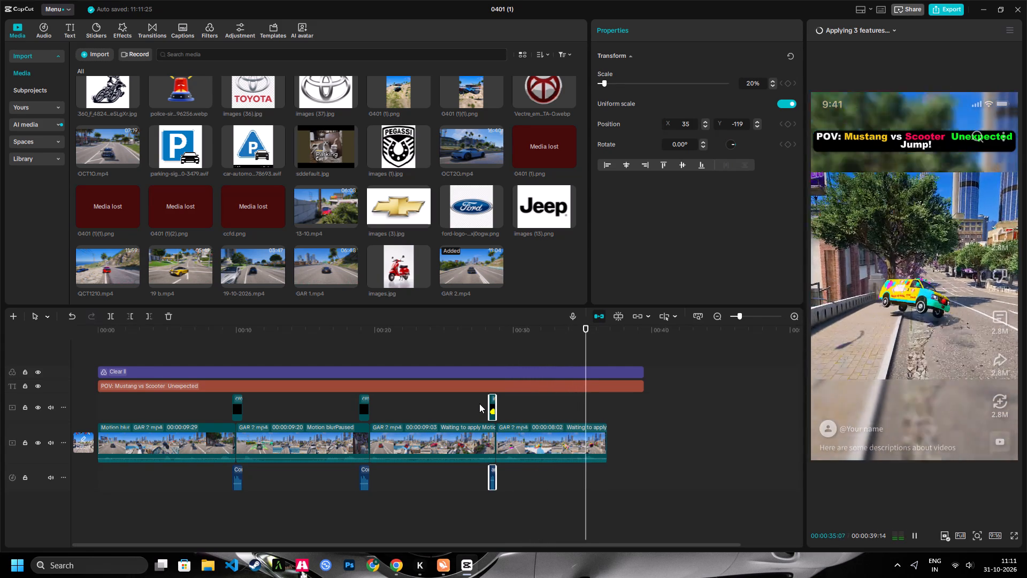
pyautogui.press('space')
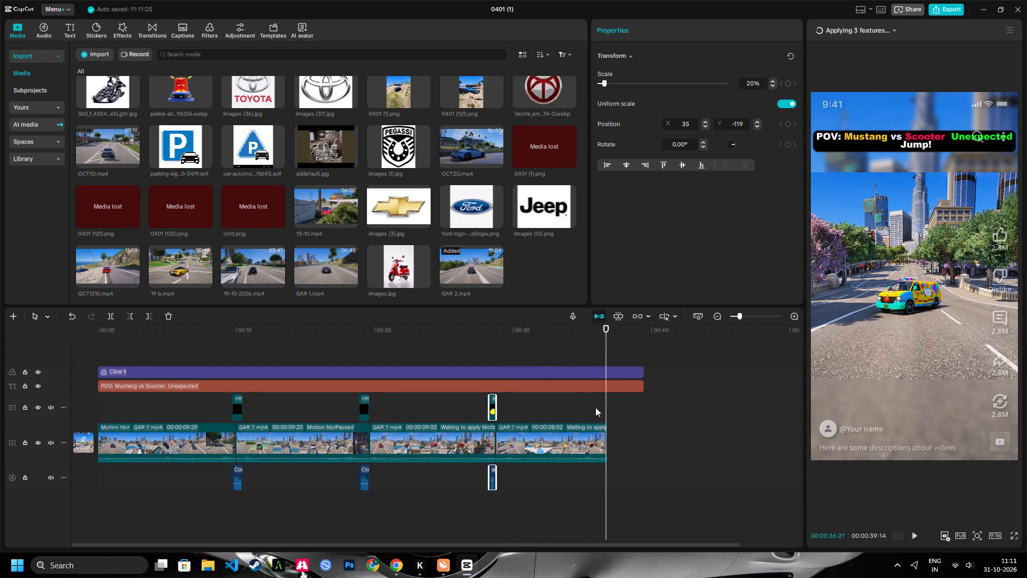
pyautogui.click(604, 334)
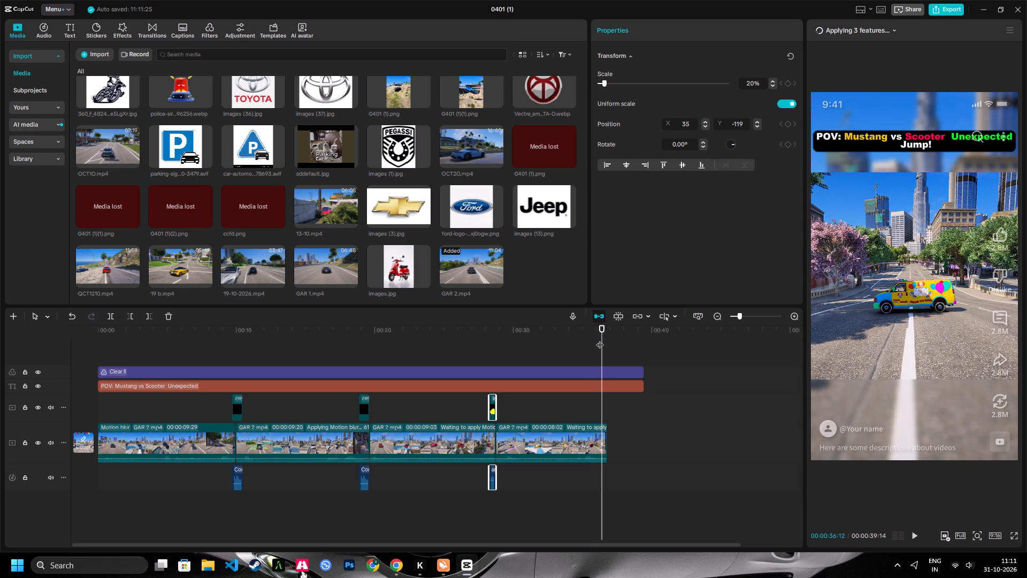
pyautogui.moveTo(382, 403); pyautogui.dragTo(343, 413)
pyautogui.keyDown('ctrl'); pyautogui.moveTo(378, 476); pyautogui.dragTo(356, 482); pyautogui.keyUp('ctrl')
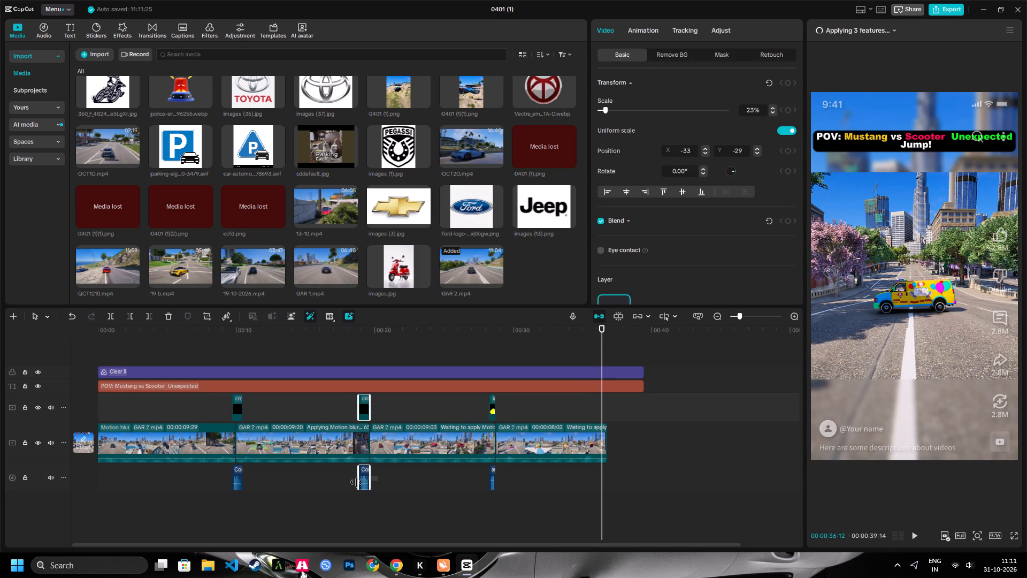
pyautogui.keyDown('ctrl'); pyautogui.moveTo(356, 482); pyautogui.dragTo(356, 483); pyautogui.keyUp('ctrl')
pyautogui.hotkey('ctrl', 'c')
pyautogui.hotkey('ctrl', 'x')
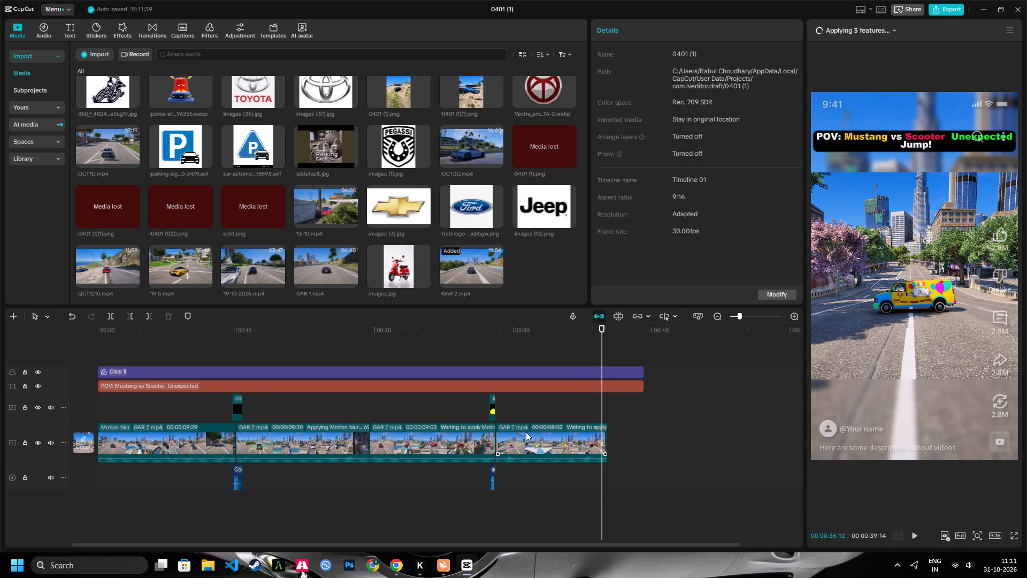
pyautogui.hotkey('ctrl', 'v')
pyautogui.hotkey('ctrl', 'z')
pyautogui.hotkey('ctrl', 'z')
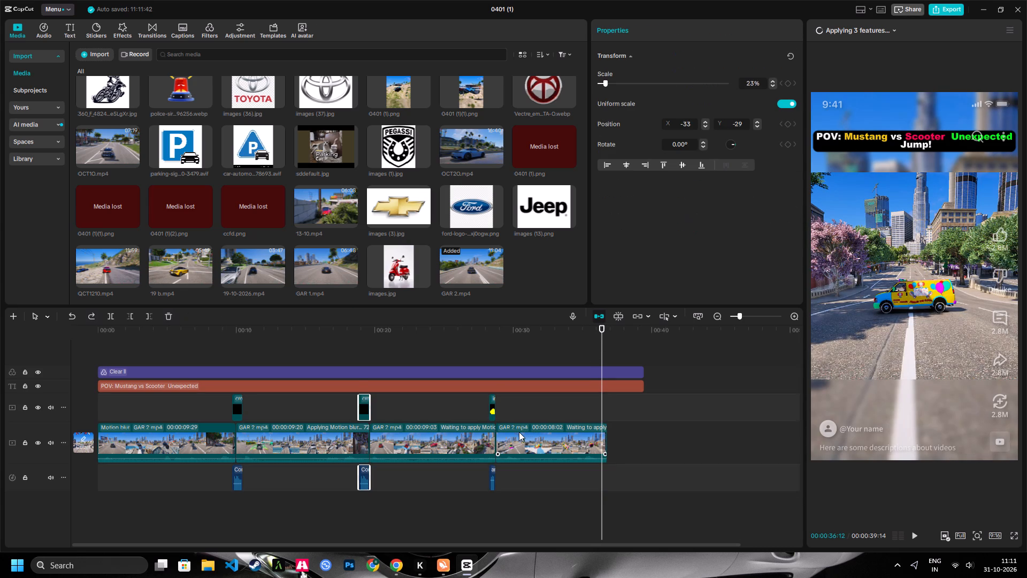
# Copy the second red-cross GIF and its sound effect, paste them at 00:00:36:12, and move both copies to end with the last clip.
pyautogui.hotkey('ctrl', 'c')
pyautogui.hotkey('ctrl', 'v')
pyautogui.moveTo(750, 317); pyautogui.dragTo(758, 315)
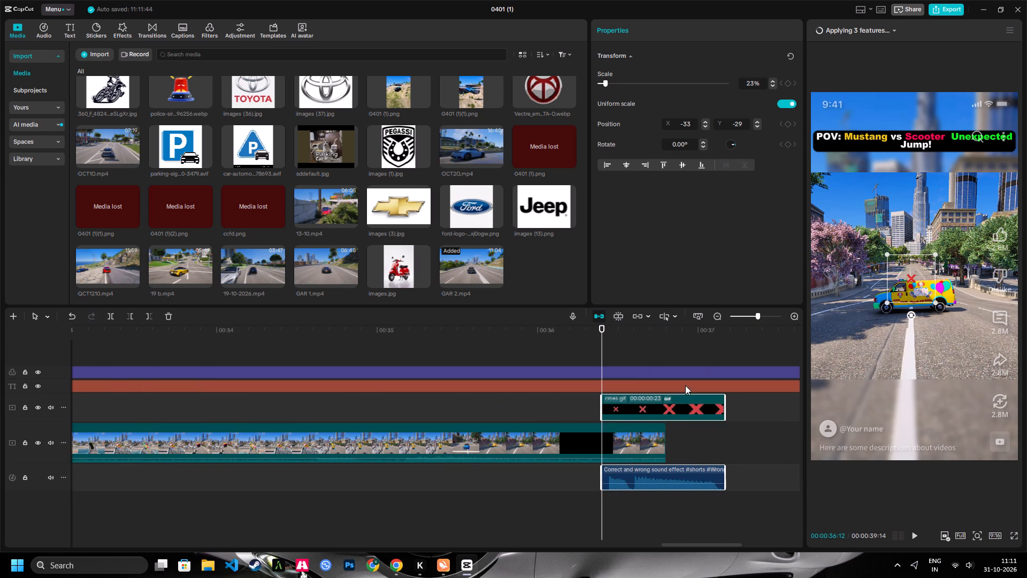
pyautogui.moveTo(666, 405); pyautogui.dragTo(608, 407)
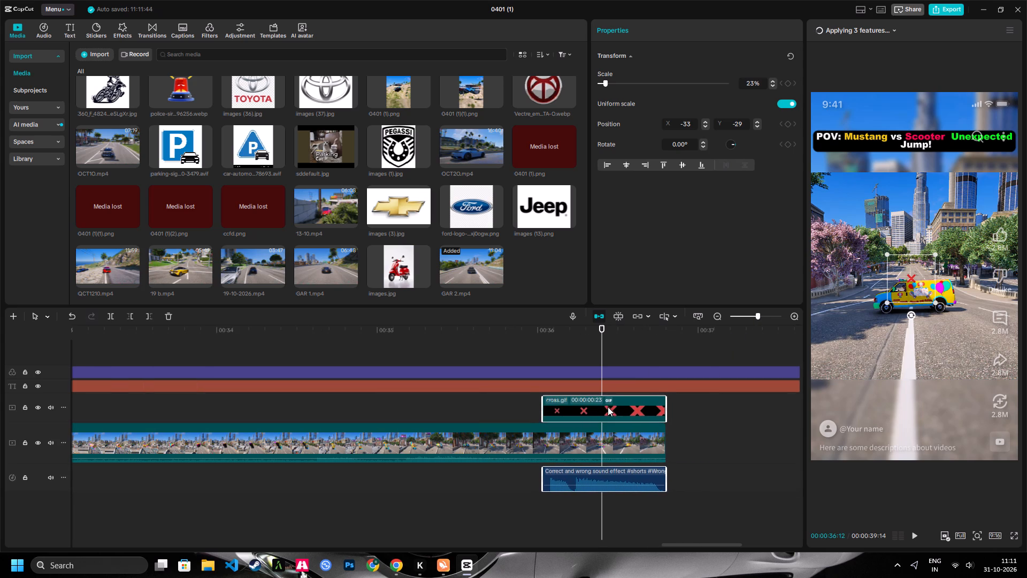
pyautogui.moveTo(608, 407); pyautogui.dragTo(607, 407)
pyautogui.click(665, 339)
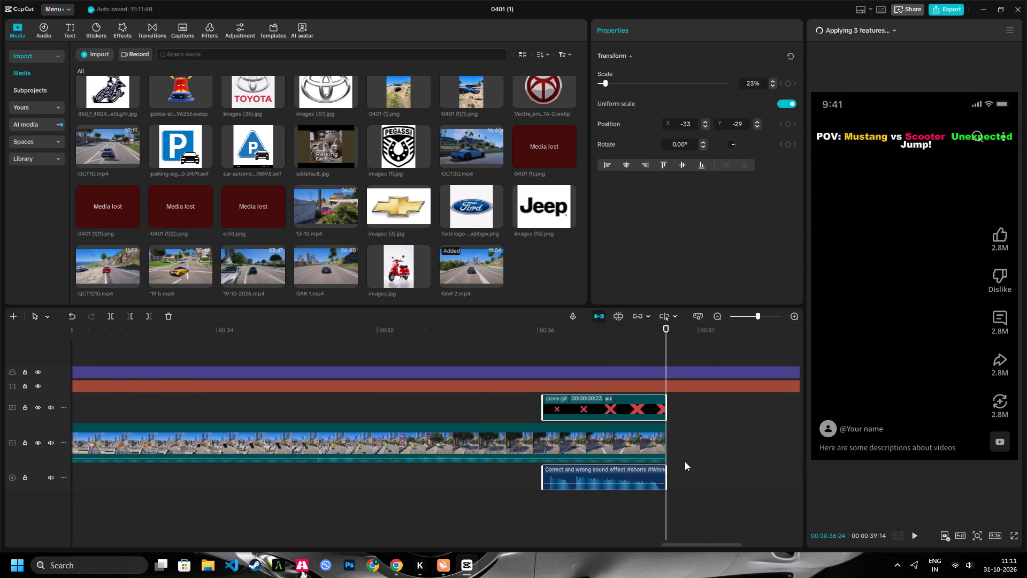
pyautogui.moveTo(704, 487); pyautogui.dragTo(669, 343)
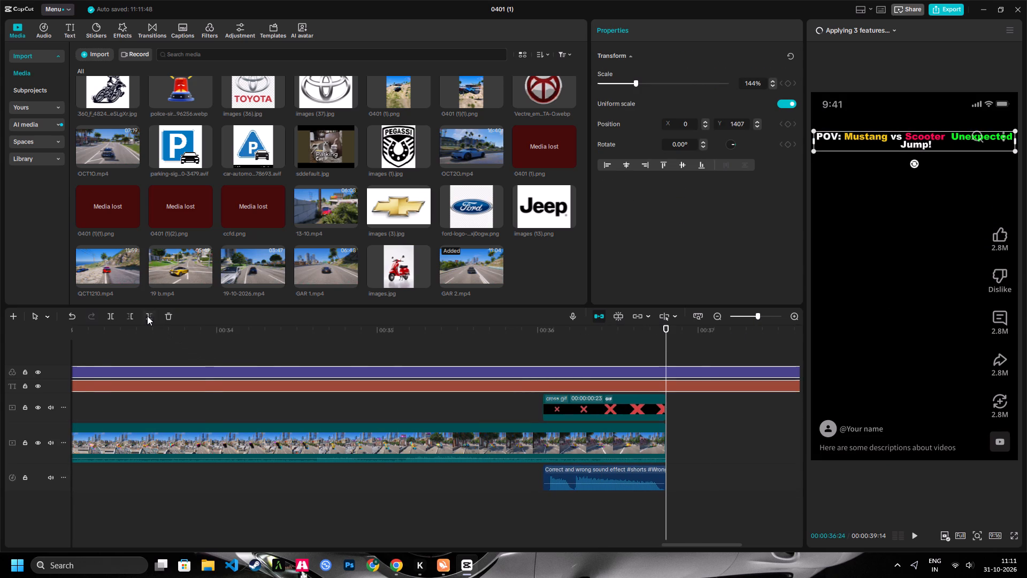
pyautogui.click(147, 316)
pyautogui.hotkey('shift', 'z')
pyautogui.press('space')
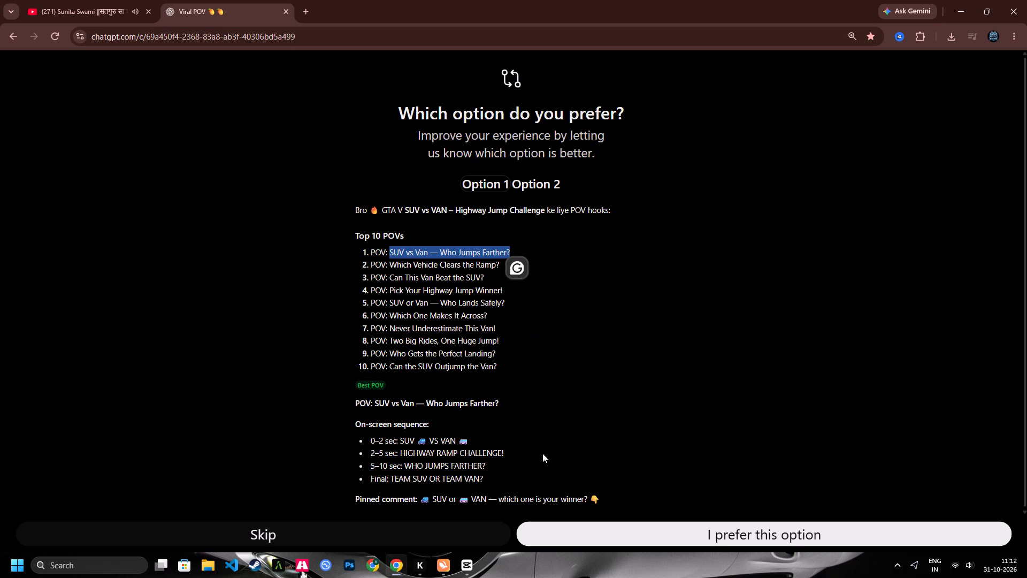
# Back in CapCut, replace the title wording after "POV:" with the copied hook and delete its dash.
pyautogui.click(462, 572)
pyautogui.click(557, 383)
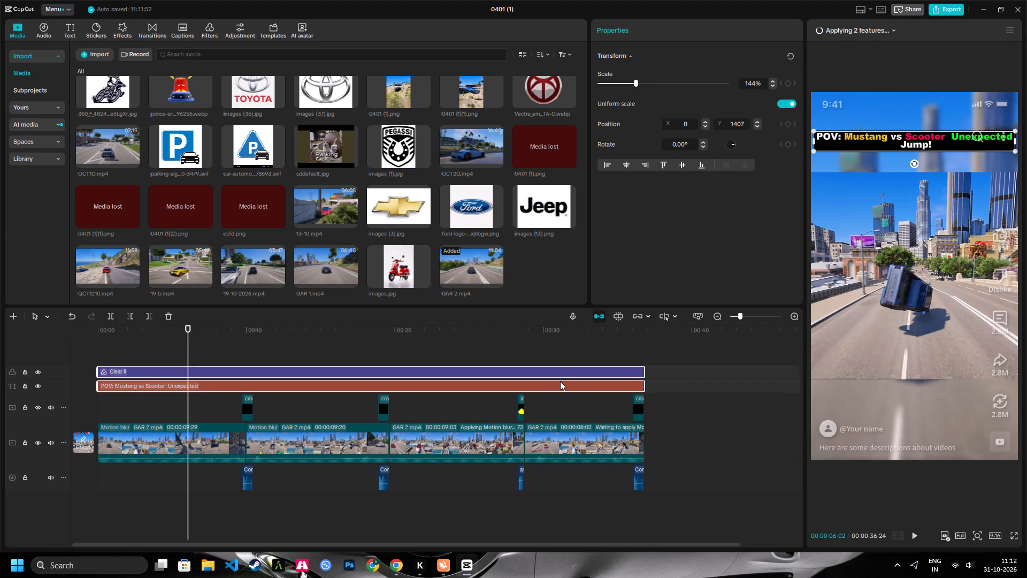
pyautogui.moveTo(630, 87); pyautogui.dragTo(618, 80)
pyautogui.hotkey('ctrl', 'v')
pyautogui.doubleClick(620, 81)
pyautogui.click(656, 80)
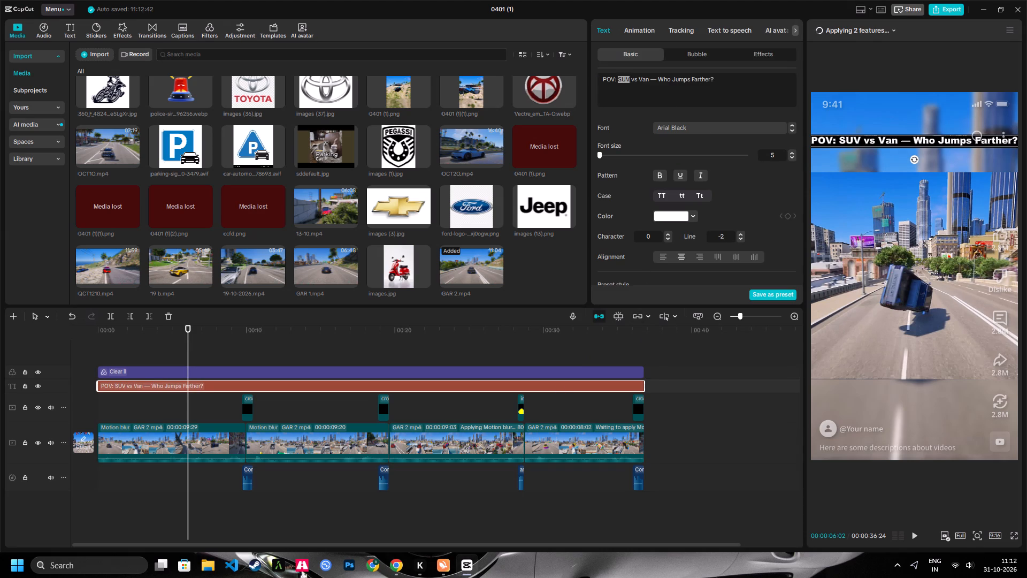
pyautogui.press('BackSpace')
# Colour the title word "SUV" yellow and the word "Jumps" pinkish red (FF0855).
pyautogui.doubleClick(625, 78)
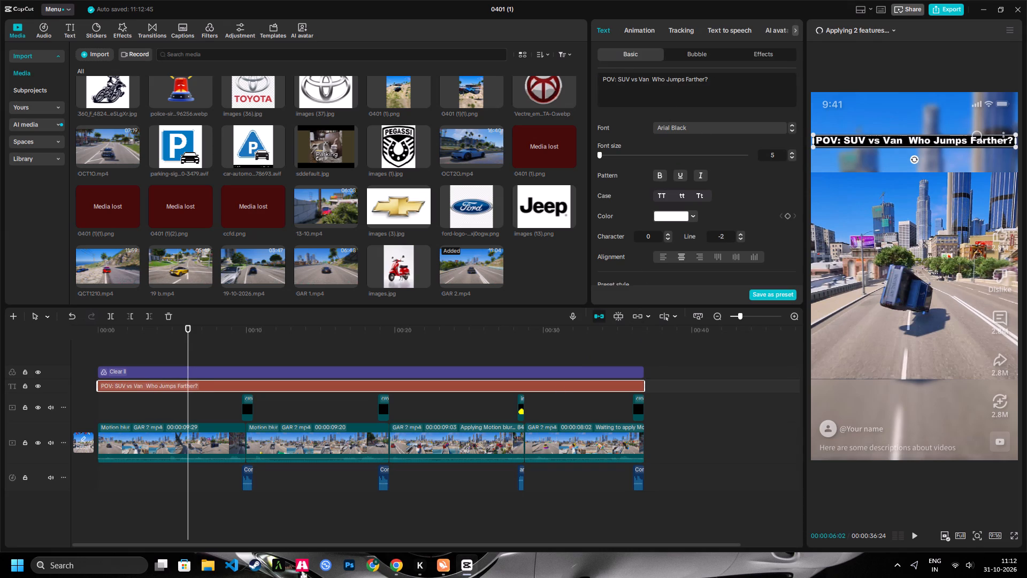
pyautogui.click(665, 210)
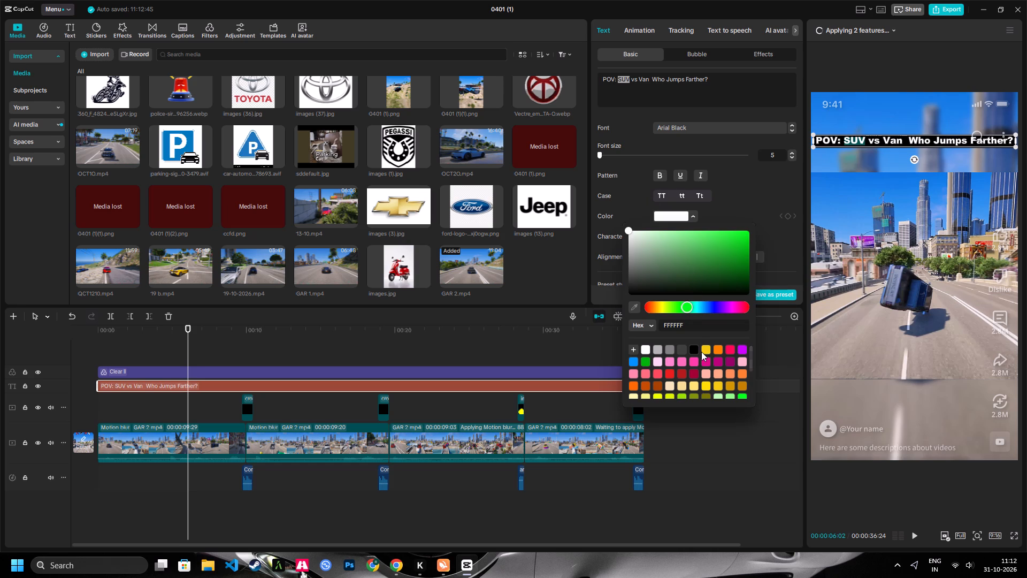
pyautogui.click(705, 349)
pyautogui.doubleClick(677, 80)
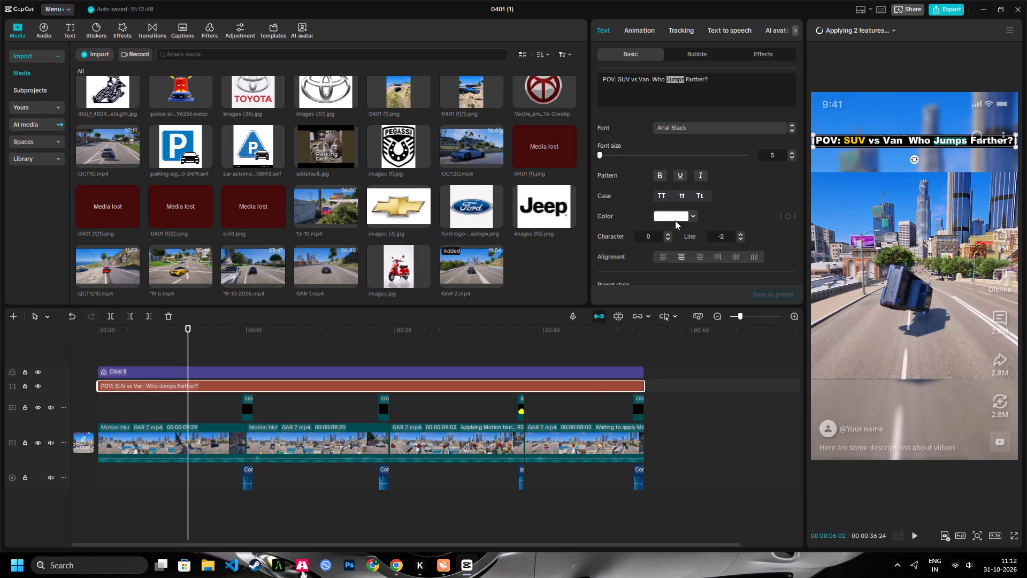
pyautogui.click(679, 215)
pyautogui.click(729, 351)
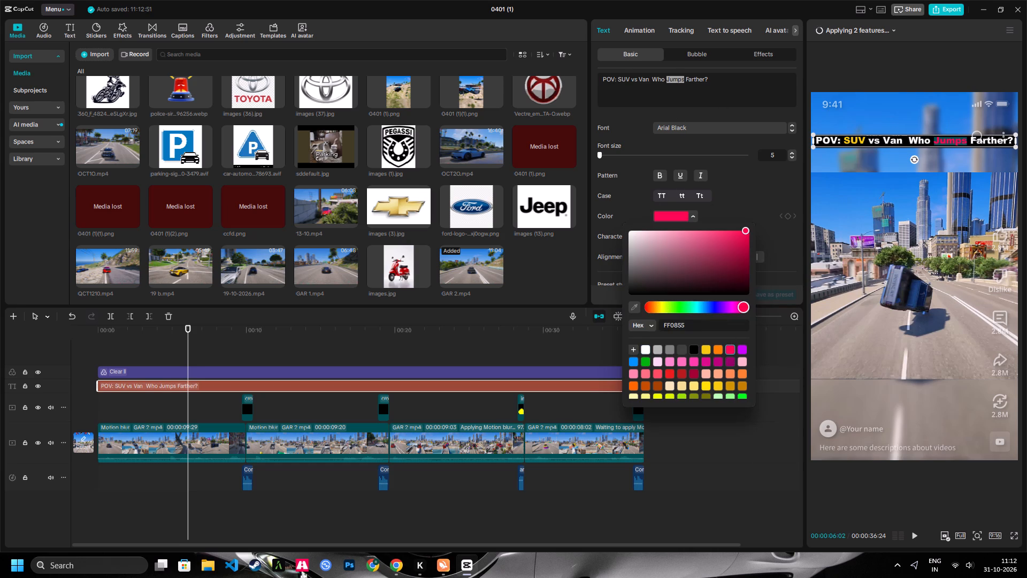
# Colour the title word "Farther" cyan.
pyautogui.tripleClick(693, 74)
pyautogui.click(693, 75)
pyautogui.doubleClick(689, 79)
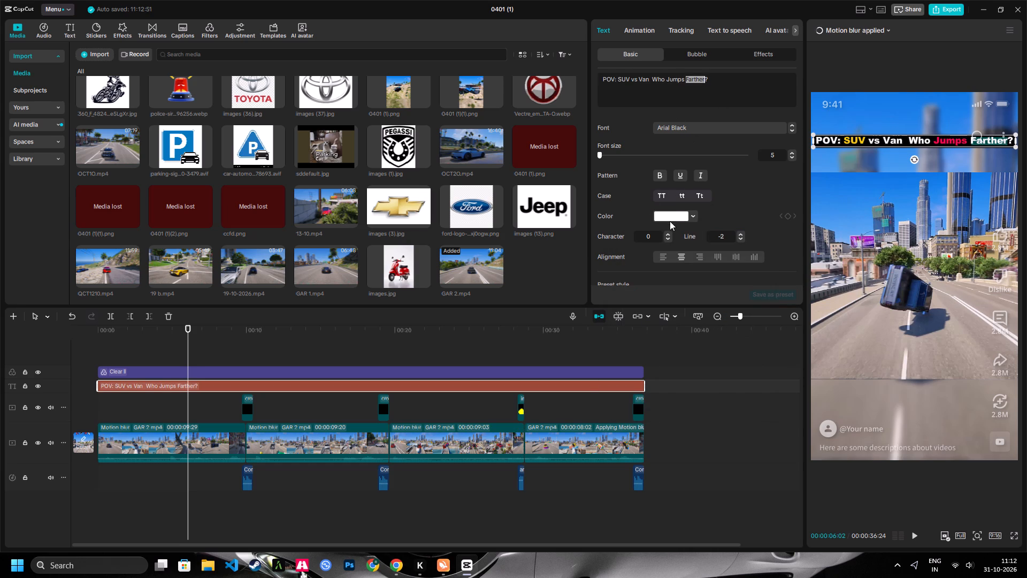
pyautogui.click(671, 219)
pyautogui.scroll(-1, 664, 376)
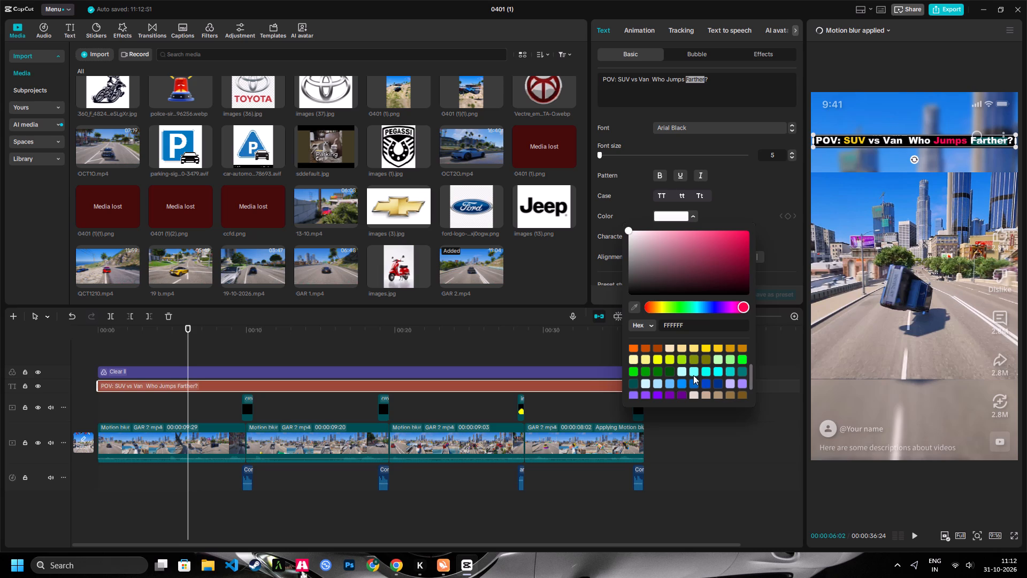
pyautogui.click(708, 372)
# Scrub to the end of the timeline and play the short's opening seconds to check the recoloured title.
pyautogui.click(563, 339)
pyautogui.moveTo(570, 332); pyautogui.dragTo(631, 340)
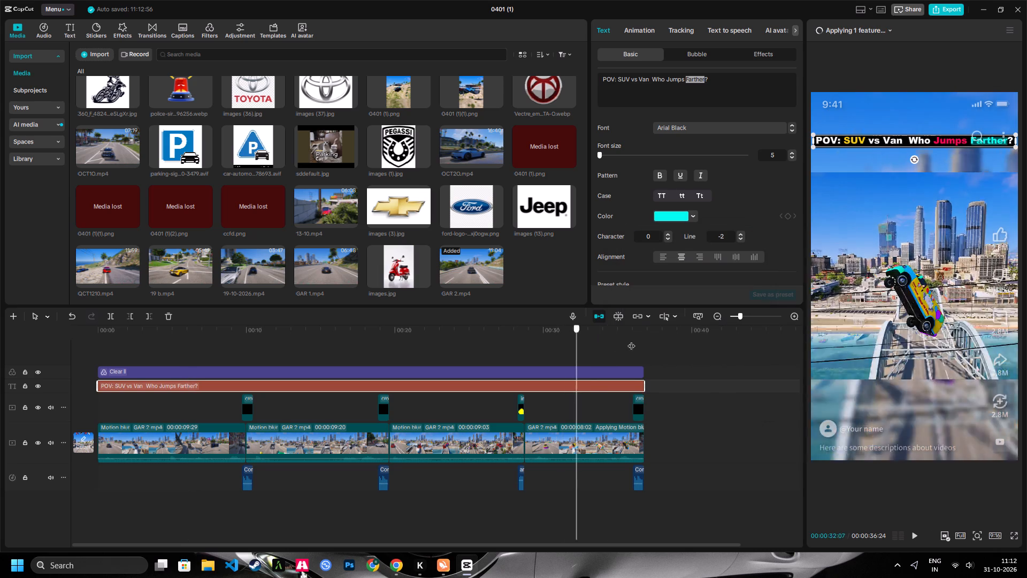
pyautogui.moveTo(631, 340); pyautogui.dragTo(688, 345)
pyautogui.hotkey('shift', 'z')
pyautogui.press('space')
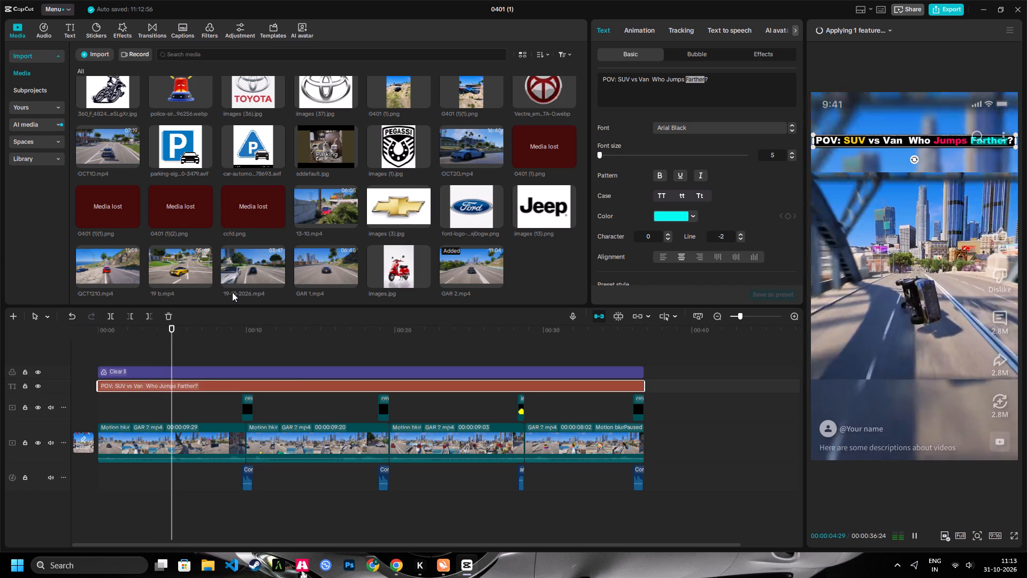
pyautogui.press('space')
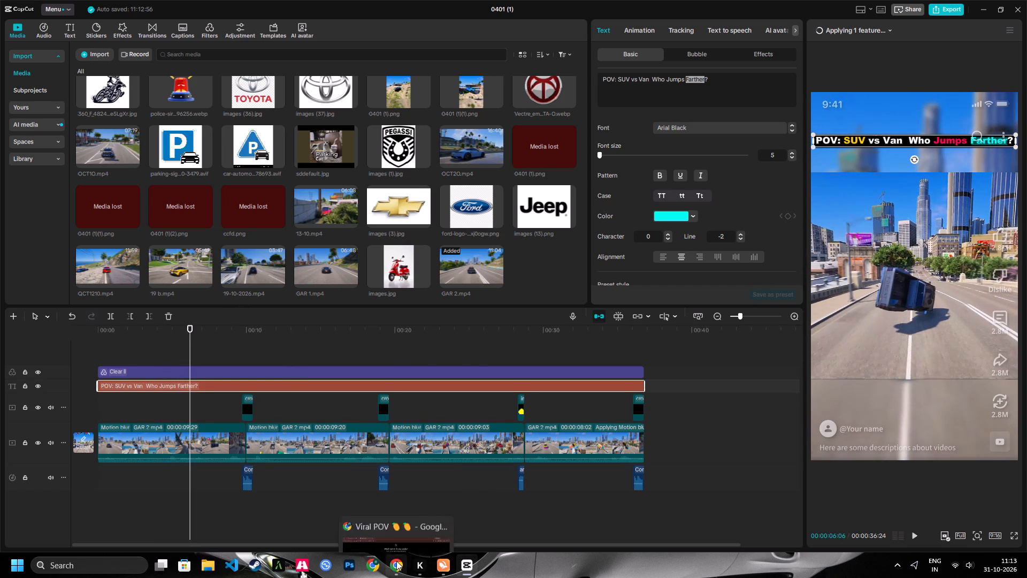
# Switch to Chrome and search Google in a new tab for "USV CAR IMAGE TRUCK TYP".
pyautogui.click(396, 561)
pyautogui.click(304, 5)
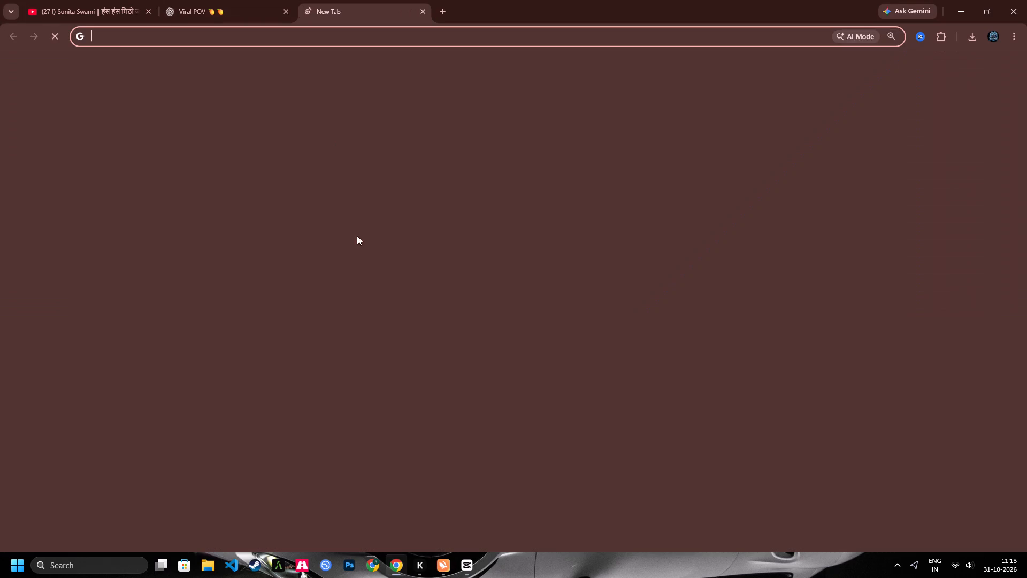
pyautogui.click(369, 264)
pyautogui.press('u')
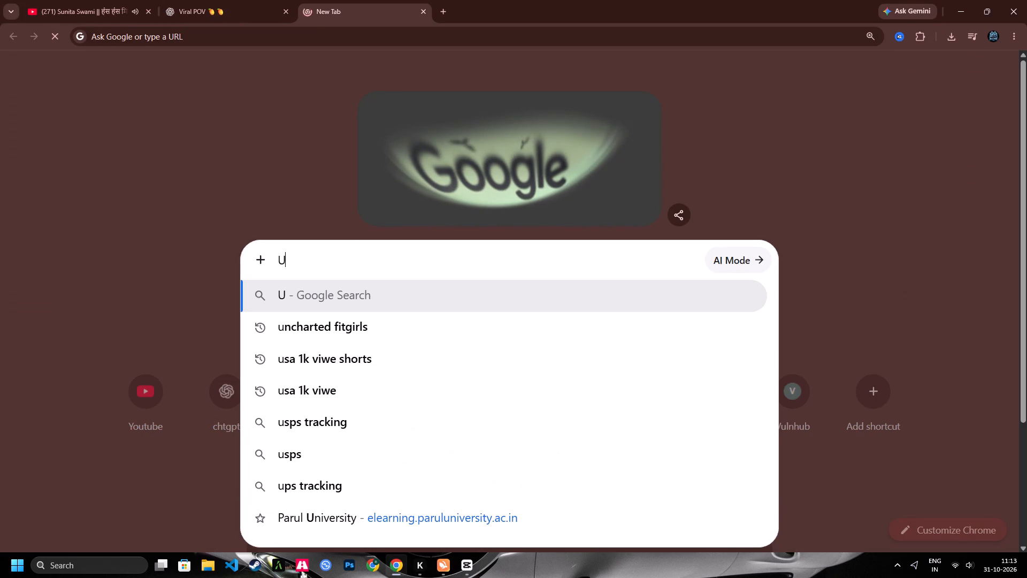
pyautogui.press('s')
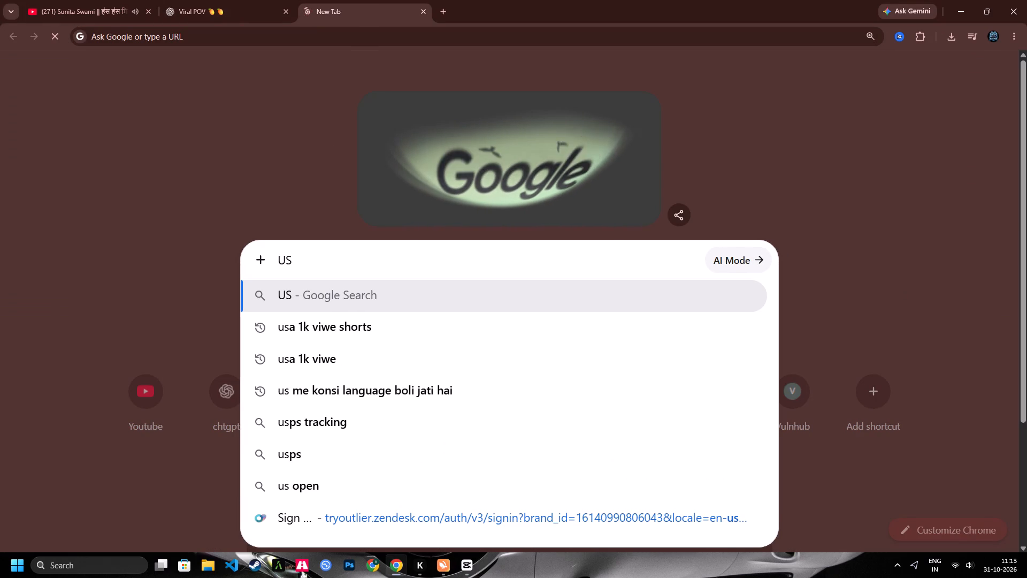
pyautogui.write('V')
pyautogui.press('space')
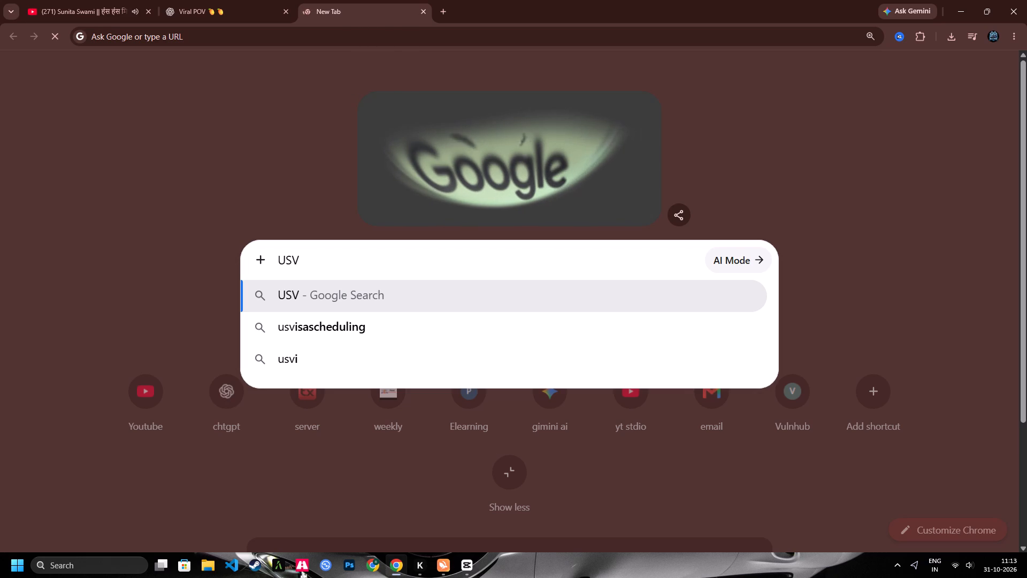
pyautogui.write('IM')
pyautogui.press('BackSpace')
pyautogui.press('BackSpace')
pyautogui.write('CAR IMAGE')
pyautogui.press('space')
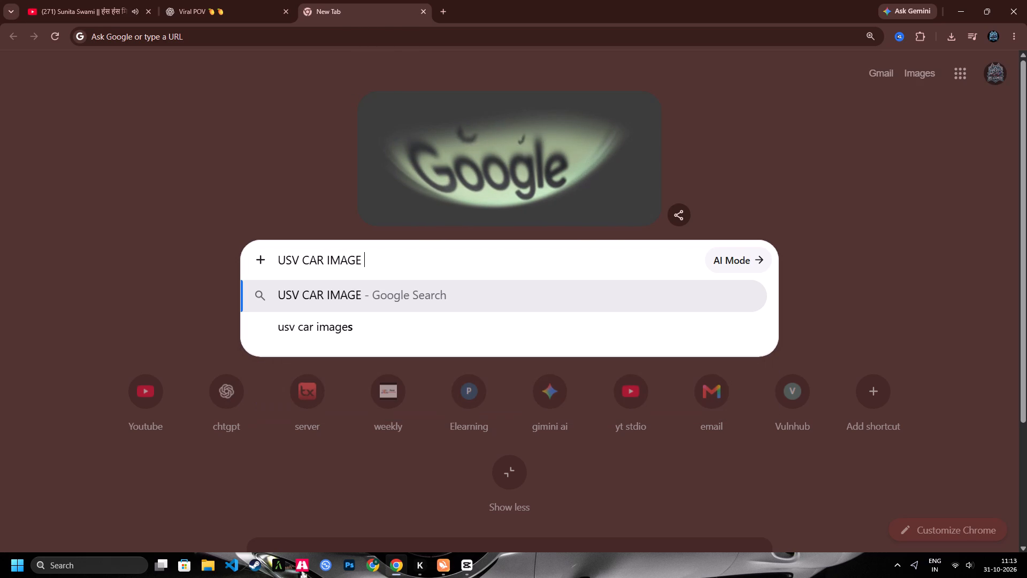
pyautogui.write('TU')
pyautogui.press('BackSpace')
pyautogui.write('RUCK TYP')
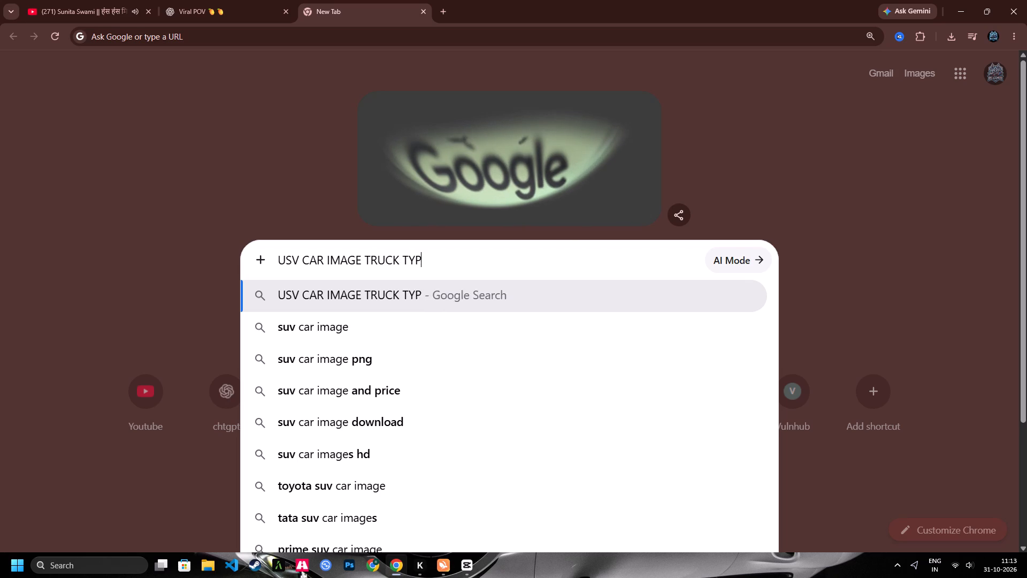
pyautogui.press('Return')
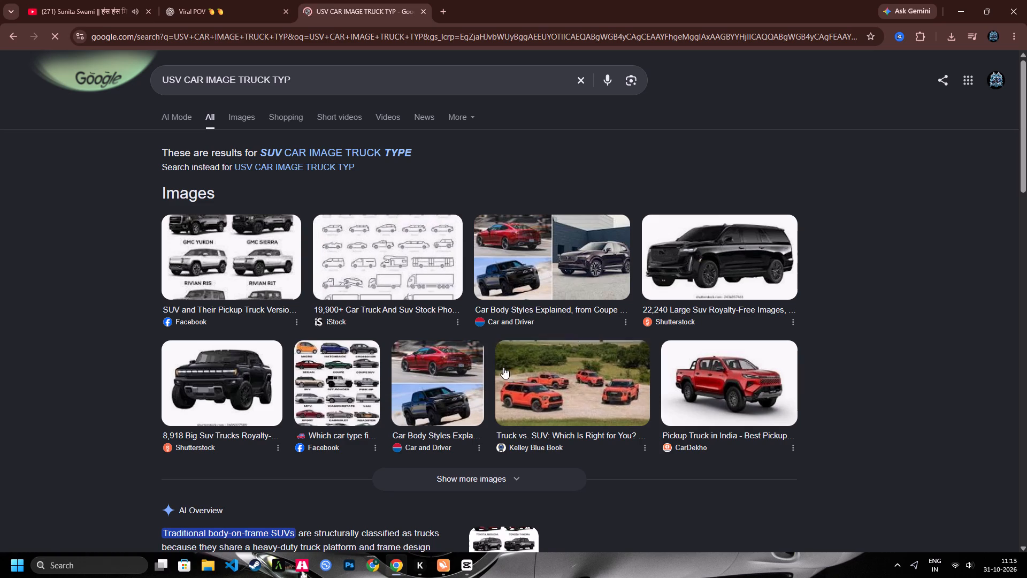
pyautogui.scroll(-4, 513, 368)
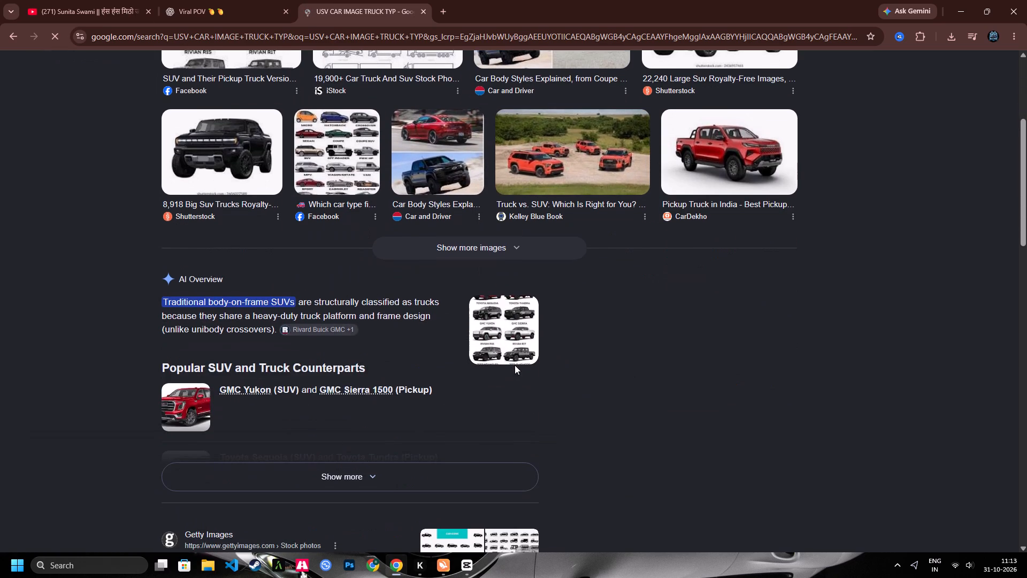
pyautogui.scroll(4, 516, 363)
pyautogui.click(251, 116)
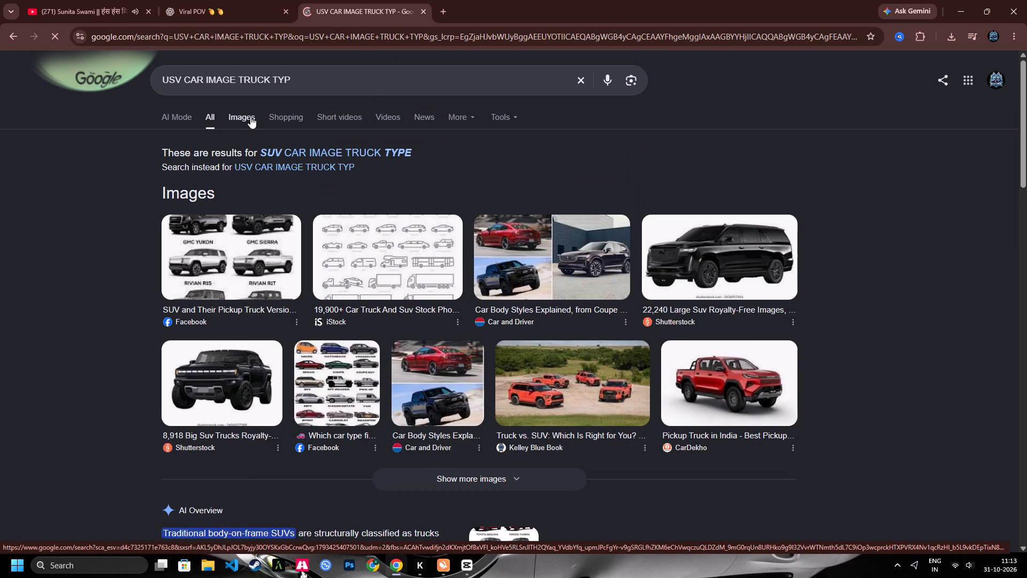
pyautogui.click(250, 117)
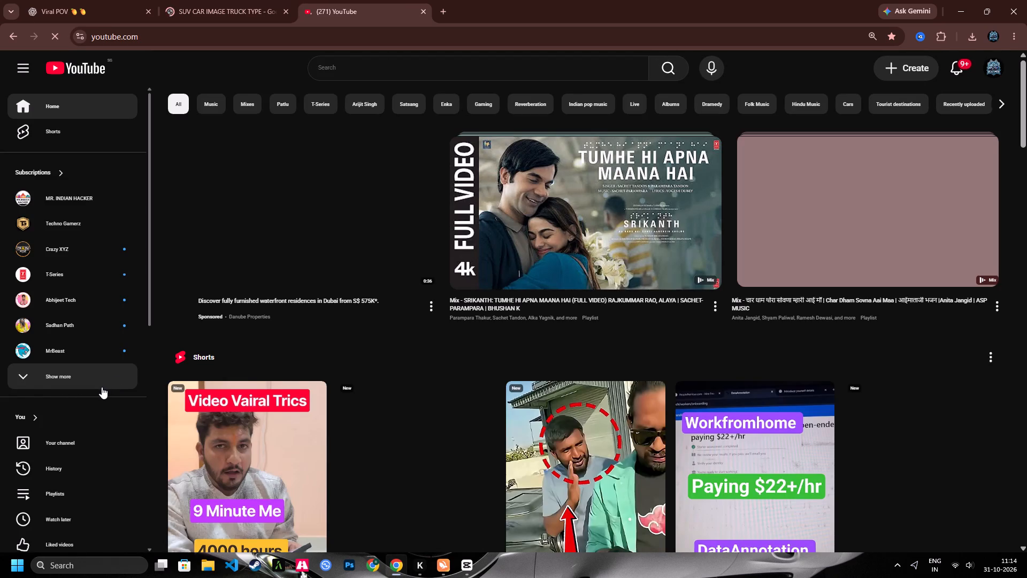
pyautogui.scroll(-1, 270, 368)
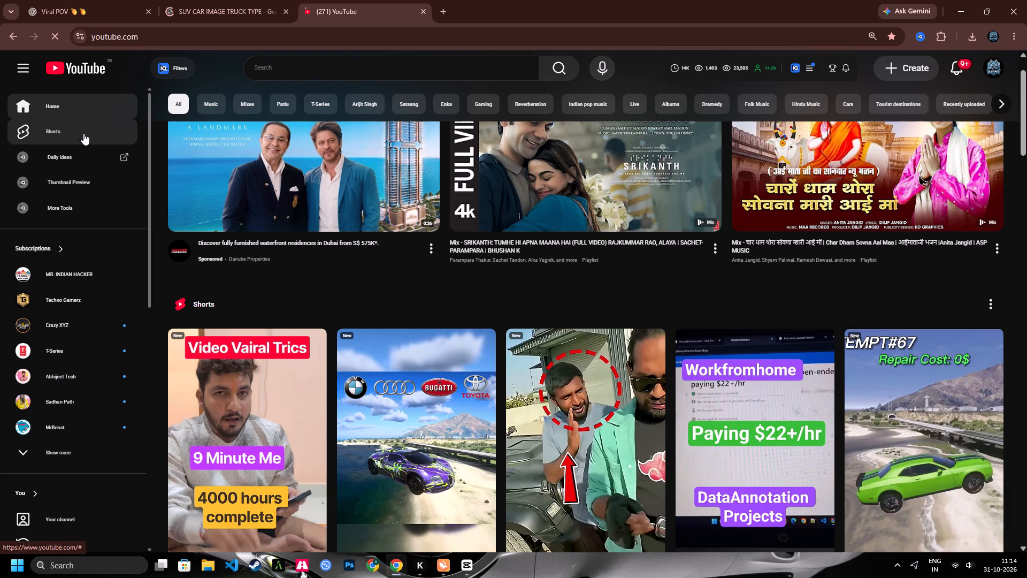
pyautogui.scroll(-2, 68, 424)
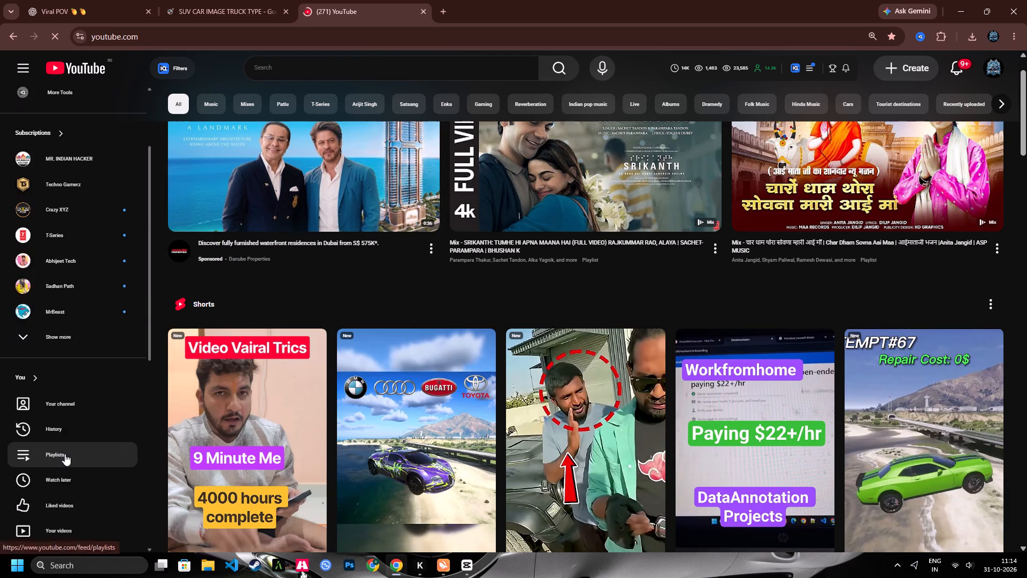
pyautogui.click(68, 428)
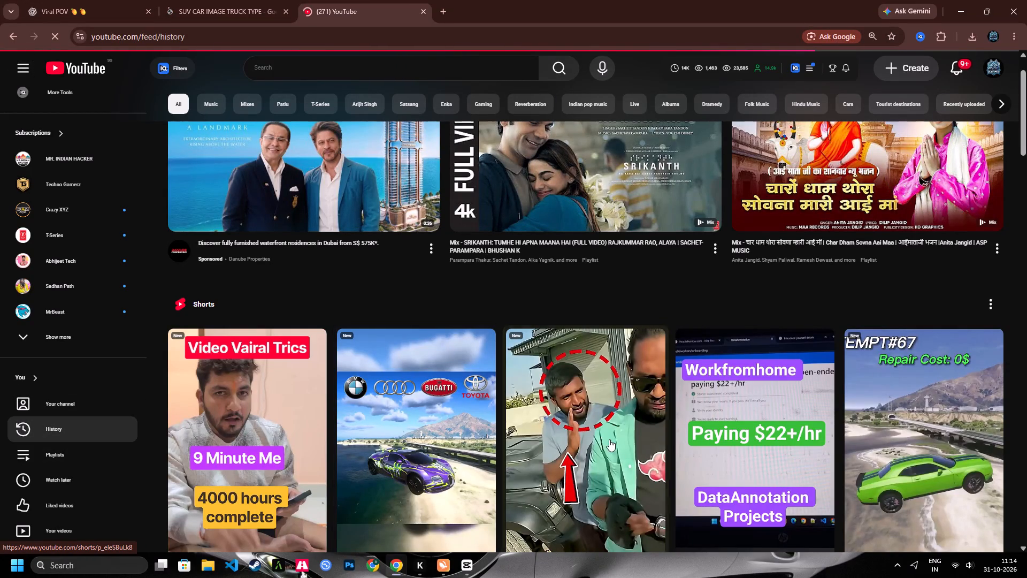
pyautogui.scroll(-3, 614, 429)
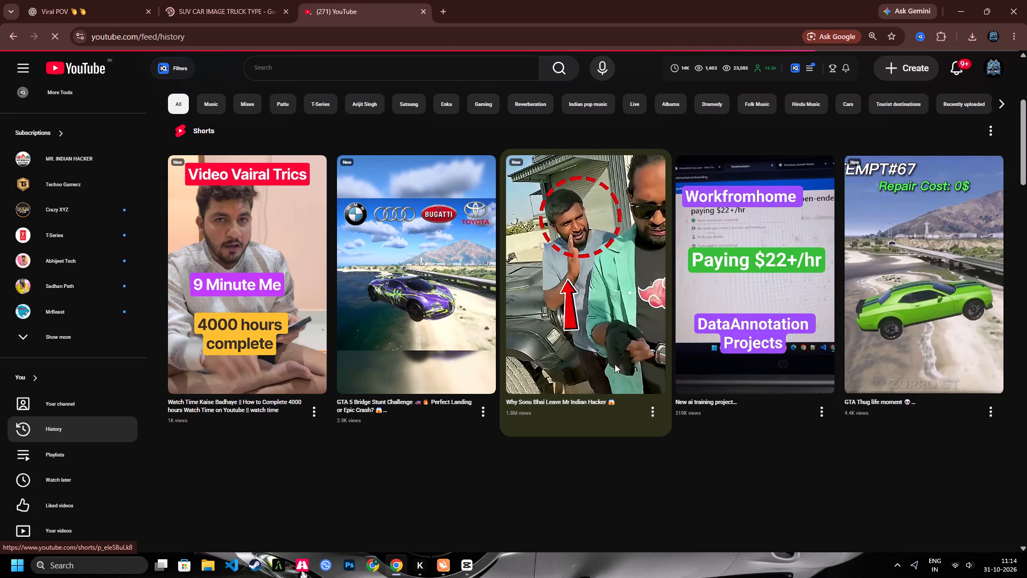
pyautogui.click(262, 203)
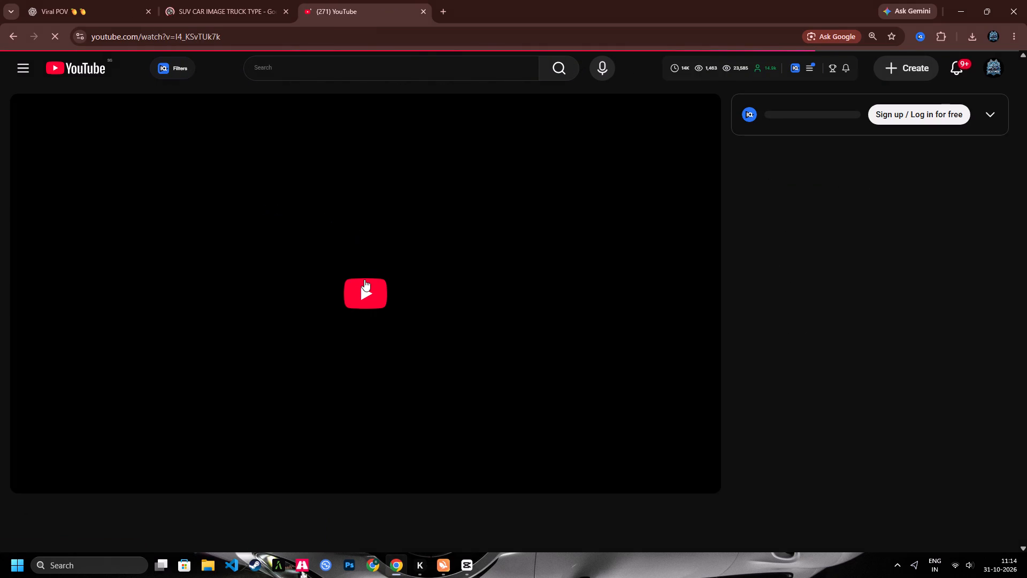
pyautogui.click(364, 279)
# Switch to CapCut and play the short past the first cross mark into the second clip to check it.
pyautogui.click(442, 559)
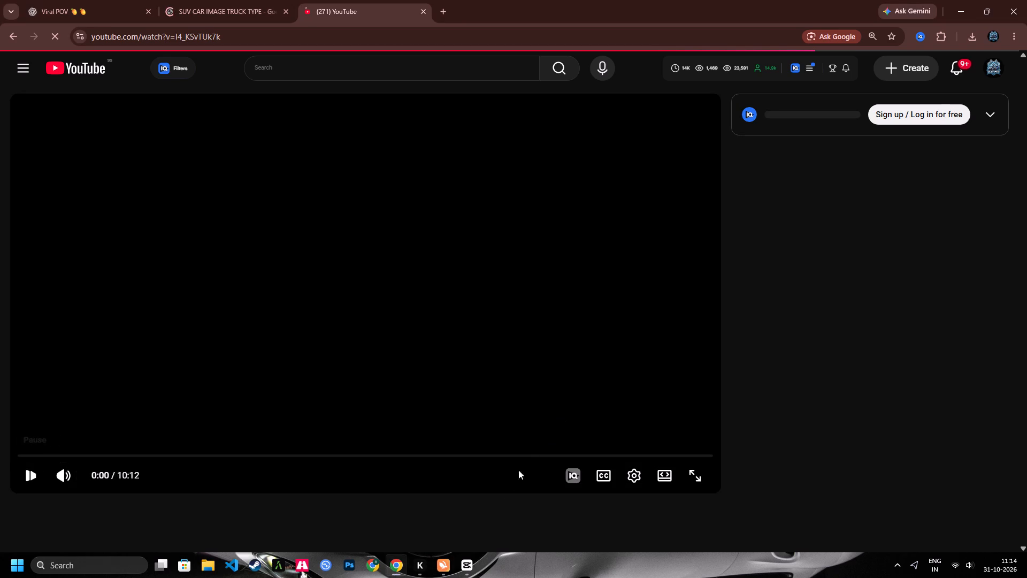
pyautogui.click(471, 560)
pyautogui.press('space')
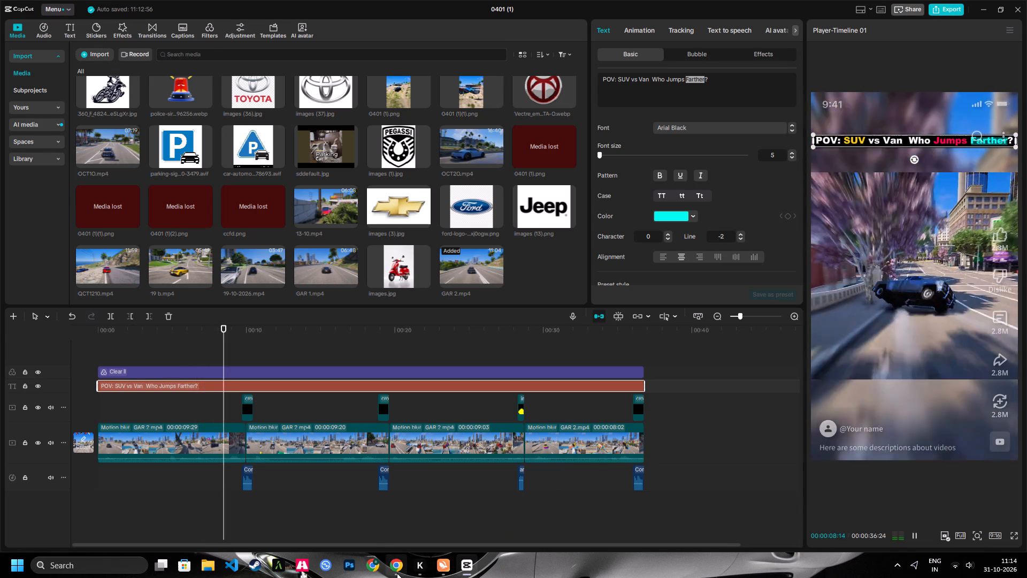
pyautogui.click(397, 573)
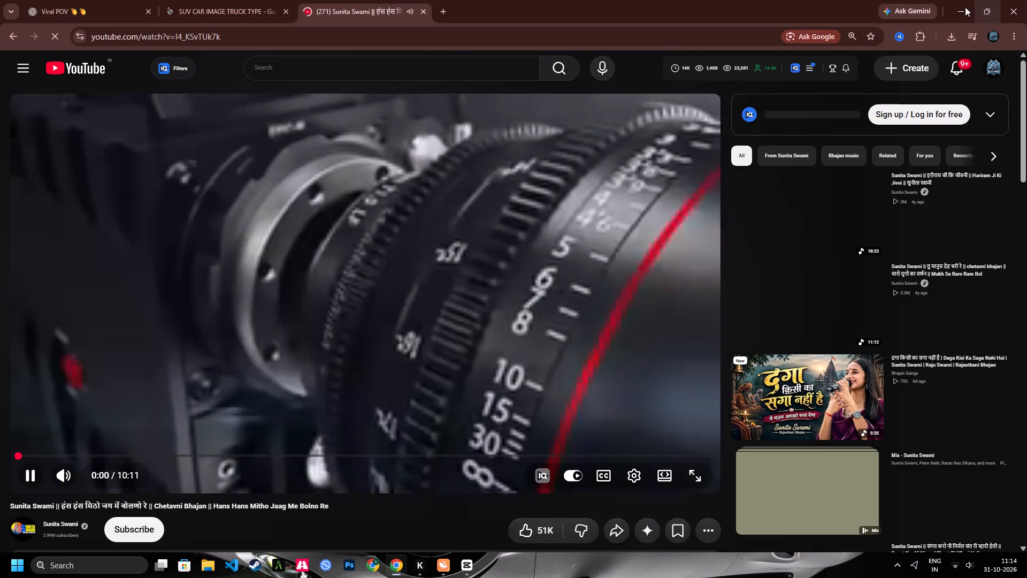
pyautogui.click(960, 0)
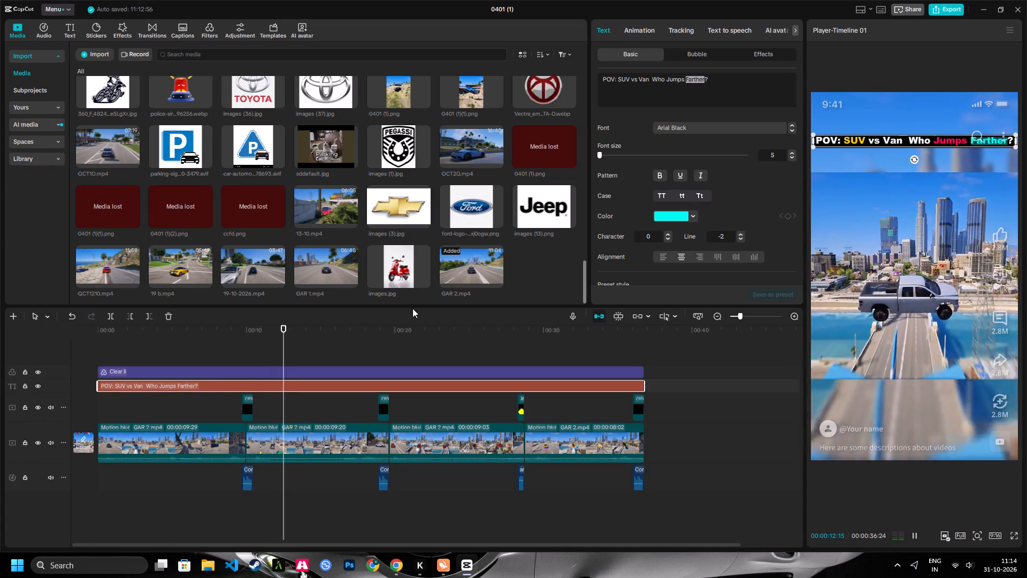
pyautogui.press('space')
# Switch to Chrome and open the Shutterstock white pickup truck picture from the "SUV CAR IMAGE TRUCK TYPE" image results.
pyautogui.click(404, 562)
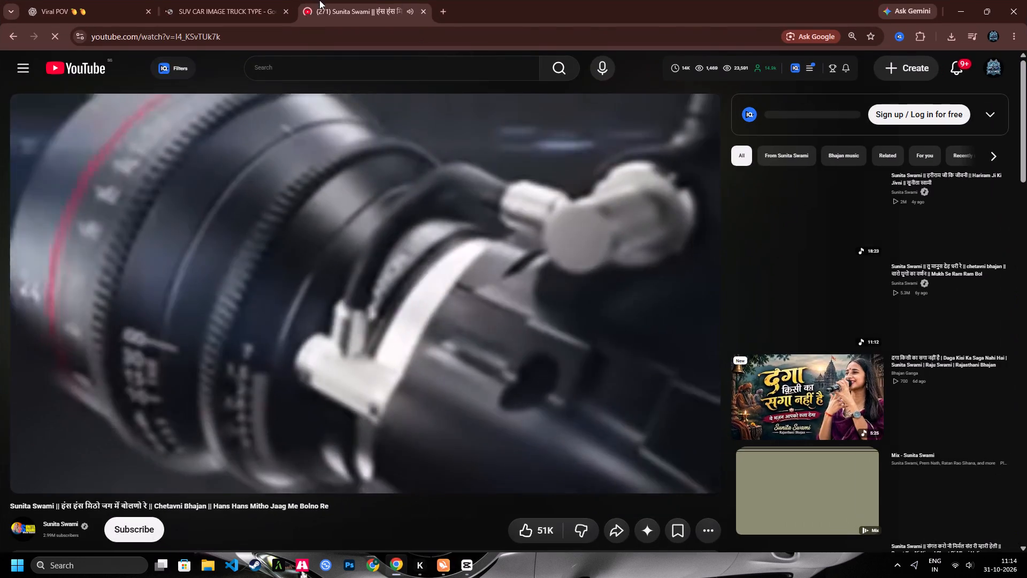
pyautogui.click(267, 0)
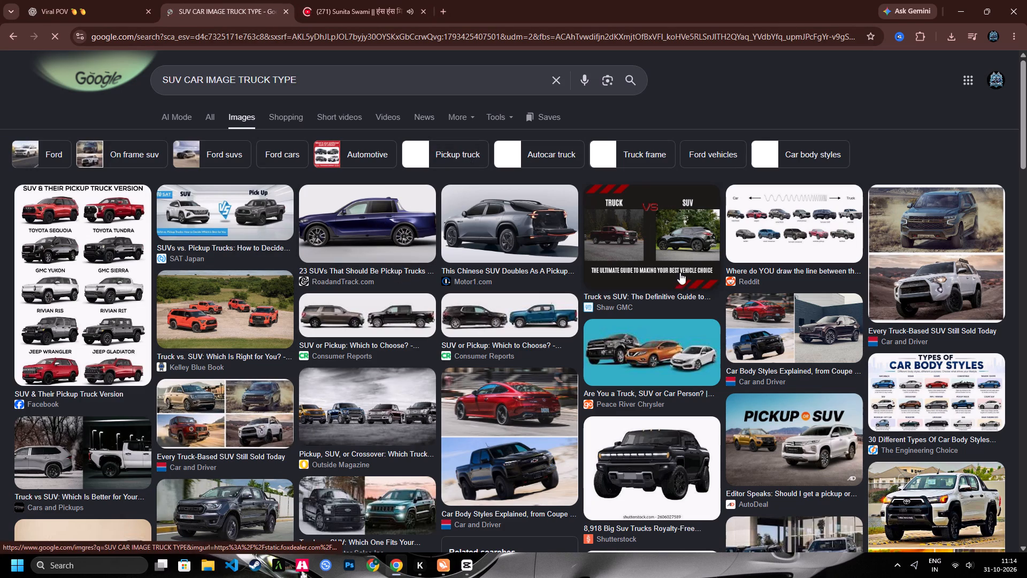
pyautogui.scroll(-2, 387, 374)
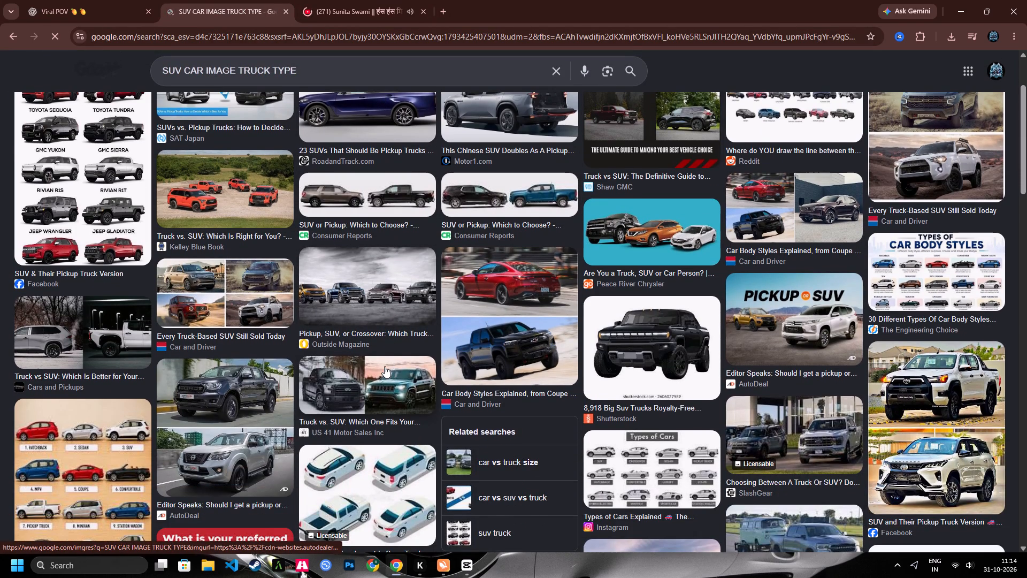
pyautogui.scroll(-2, 385, 366)
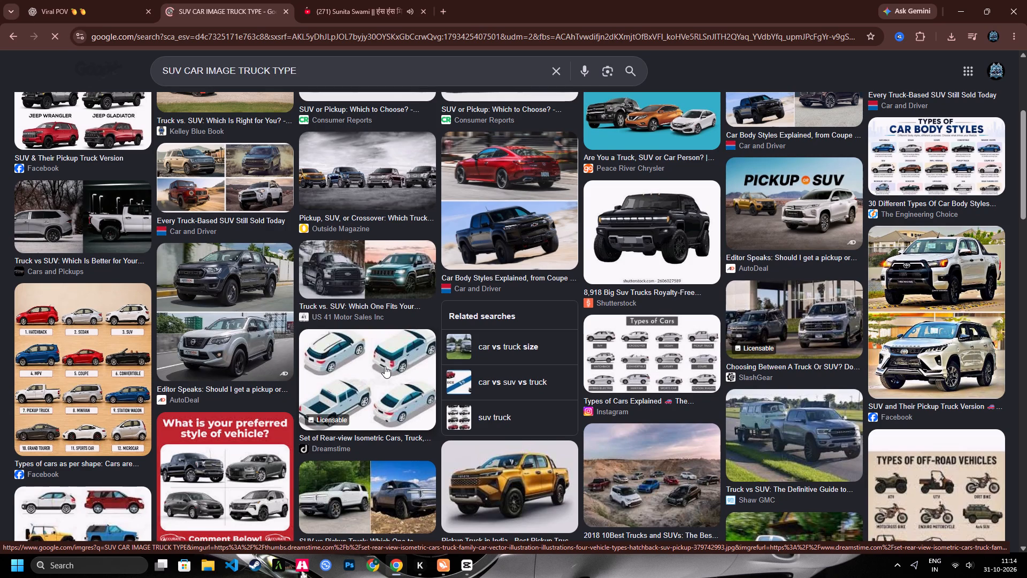
pyautogui.scroll(-4, 382, 368)
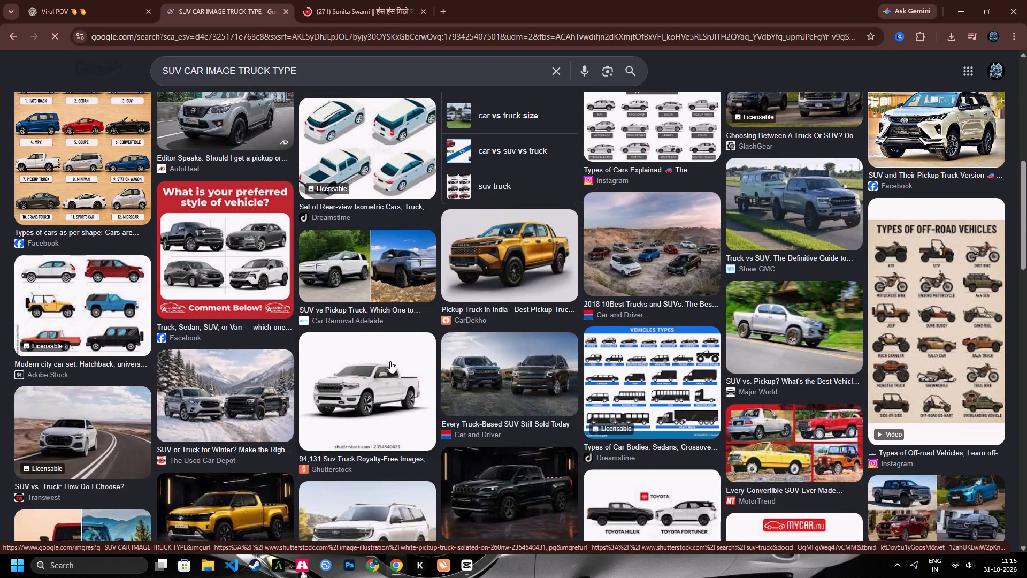
pyautogui.click(421, 355)
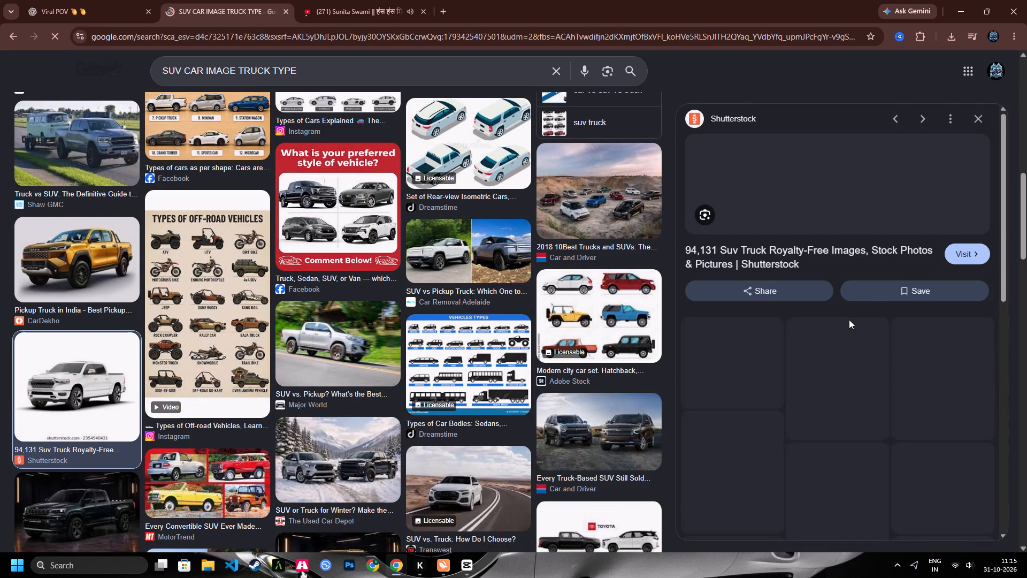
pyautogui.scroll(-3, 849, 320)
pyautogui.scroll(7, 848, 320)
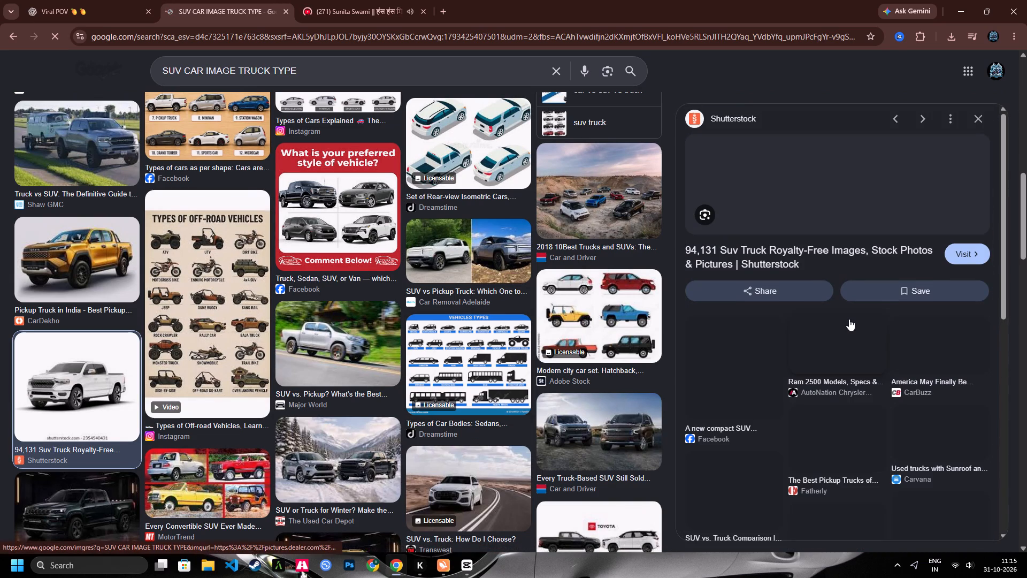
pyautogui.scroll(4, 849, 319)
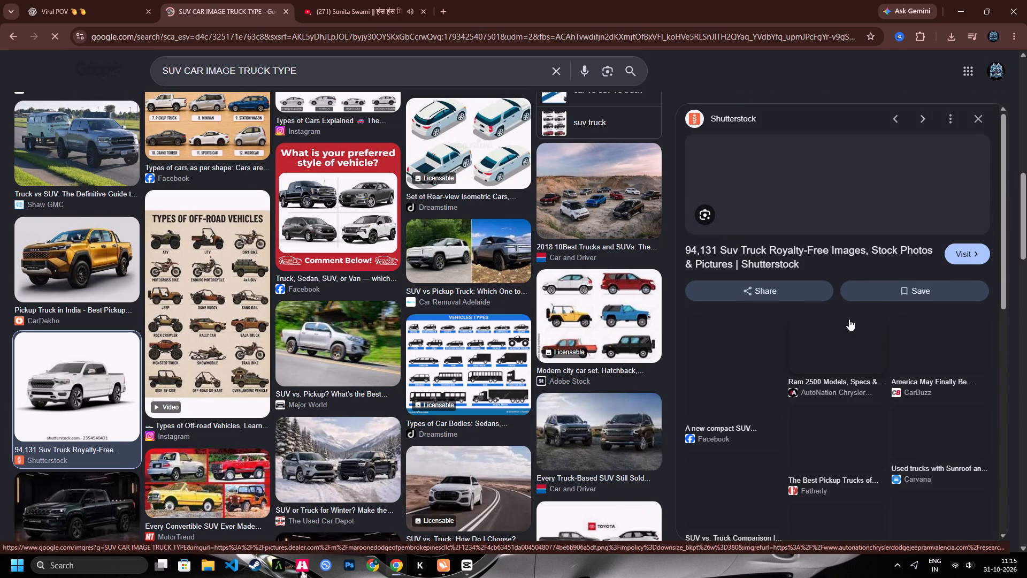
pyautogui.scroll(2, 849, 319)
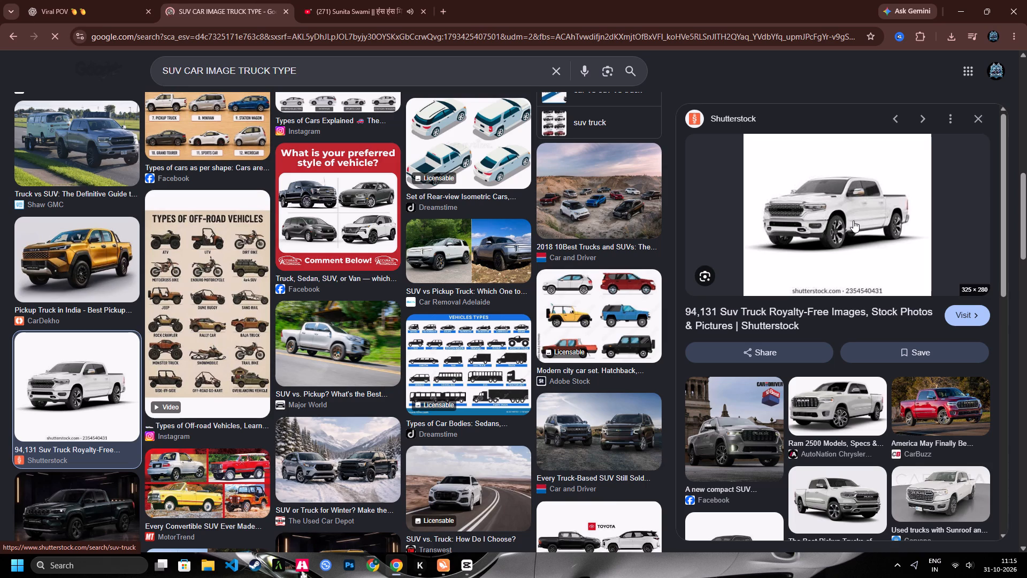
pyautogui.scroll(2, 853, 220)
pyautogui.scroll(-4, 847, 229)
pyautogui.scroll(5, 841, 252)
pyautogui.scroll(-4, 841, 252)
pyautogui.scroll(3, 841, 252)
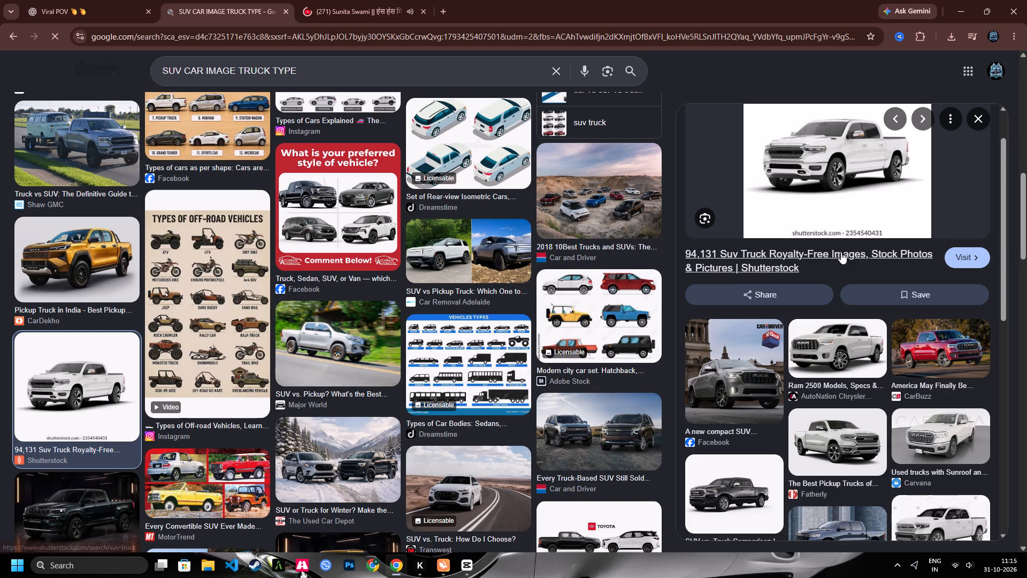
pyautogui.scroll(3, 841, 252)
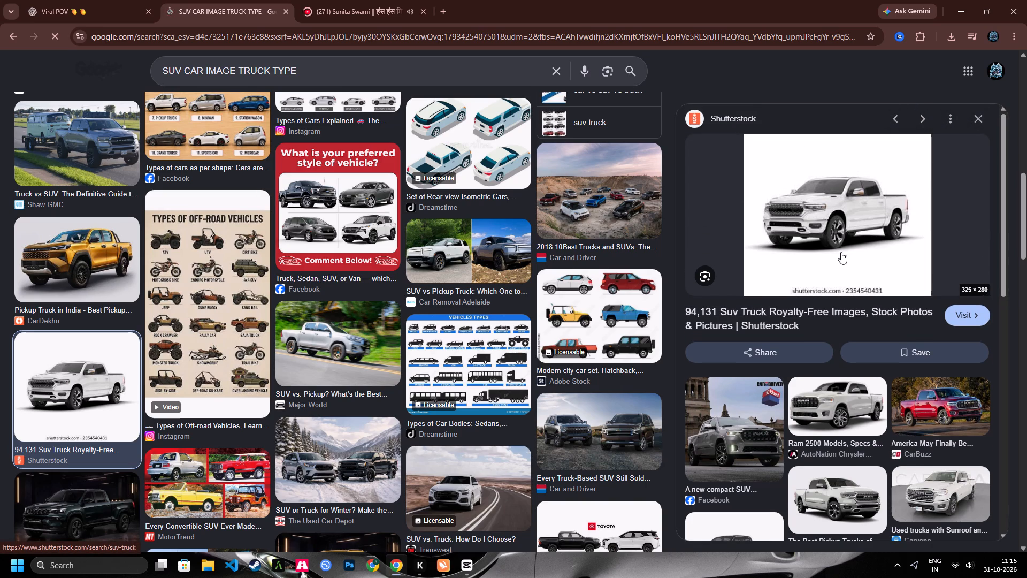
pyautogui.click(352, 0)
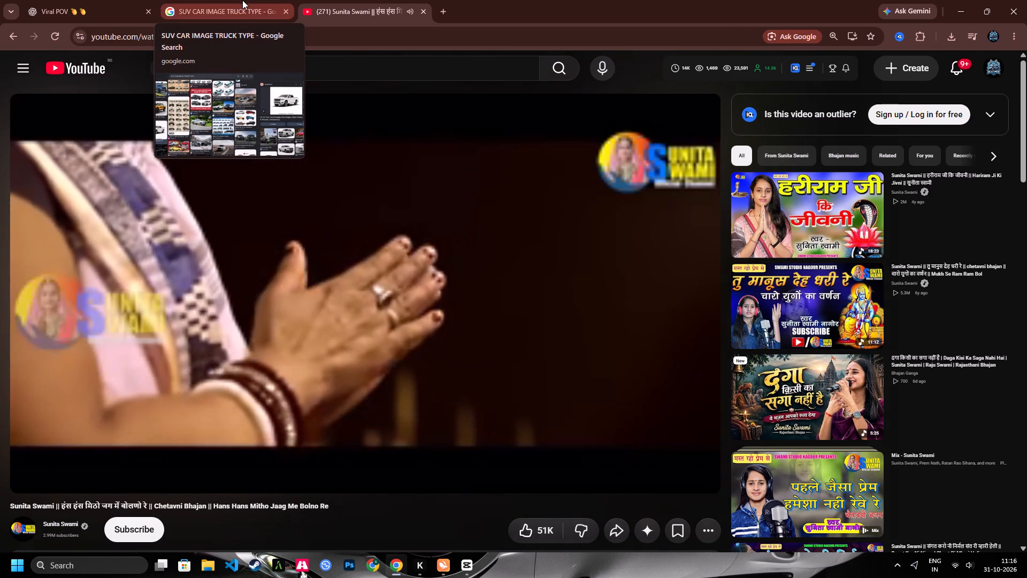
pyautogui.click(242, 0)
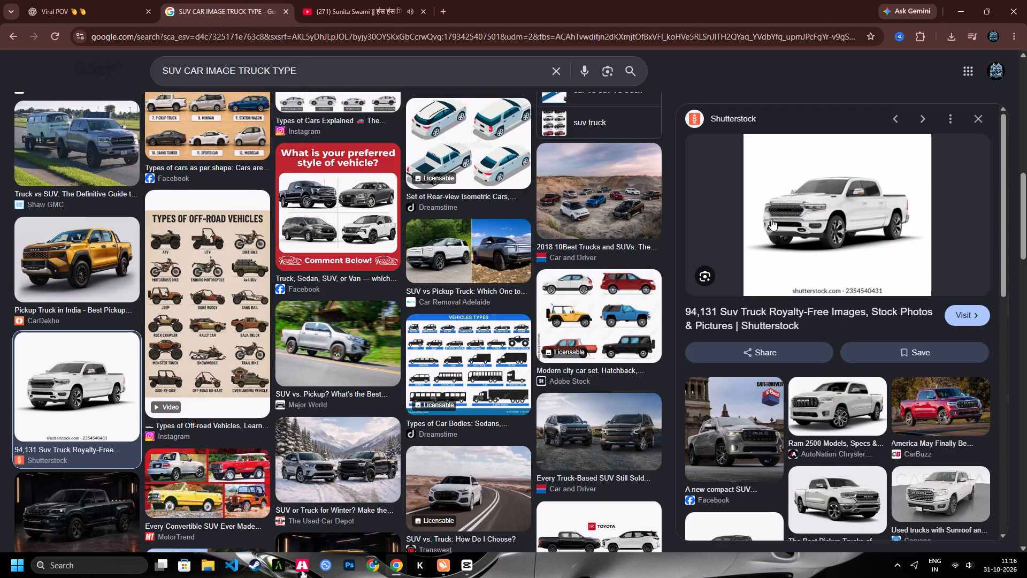
# Save the previewed white pickup truck image to the Downloads folder as a WEBP picture.
pyautogui.rightClick(845, 200)
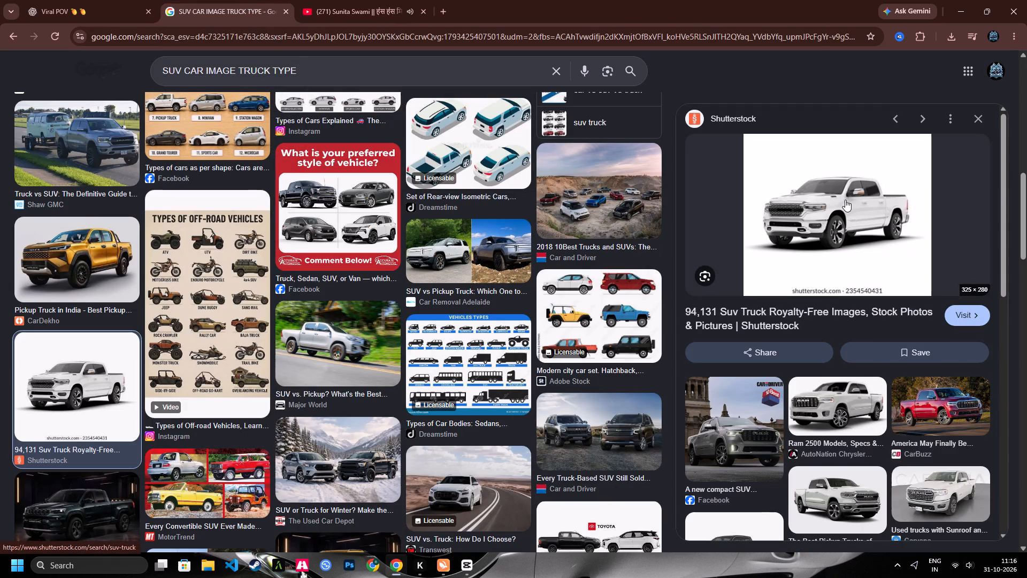
pyautogui.click(911, 384)
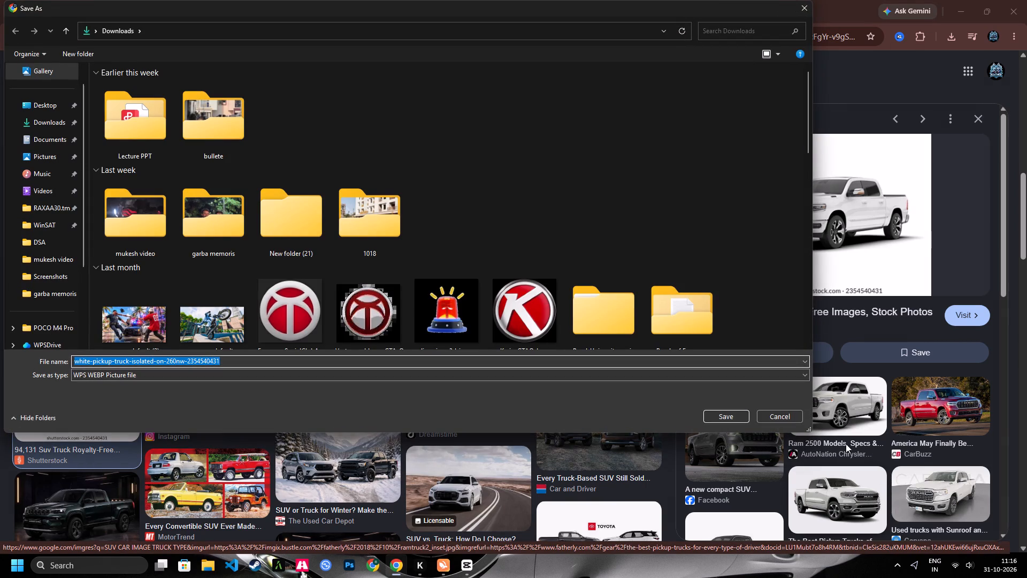
pyautogui.click(39, 117)
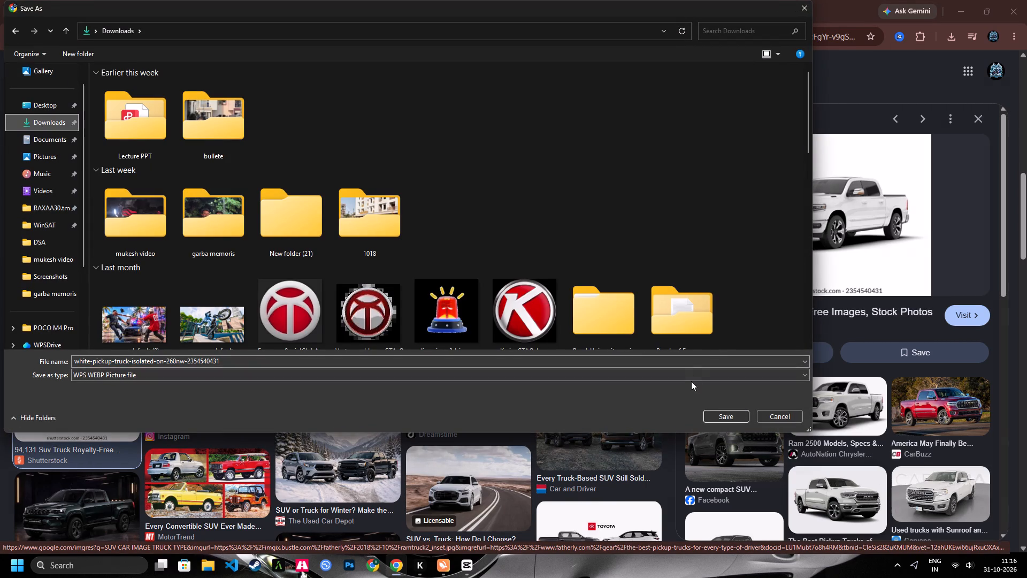
pyautogui.click(723, 412)
# Open the related Shutterstock image "Pickup Truck Isolated 3d Rendering" and save it to Downloads as a JPG.
pyautogui.scroll(-3, 771, 406)
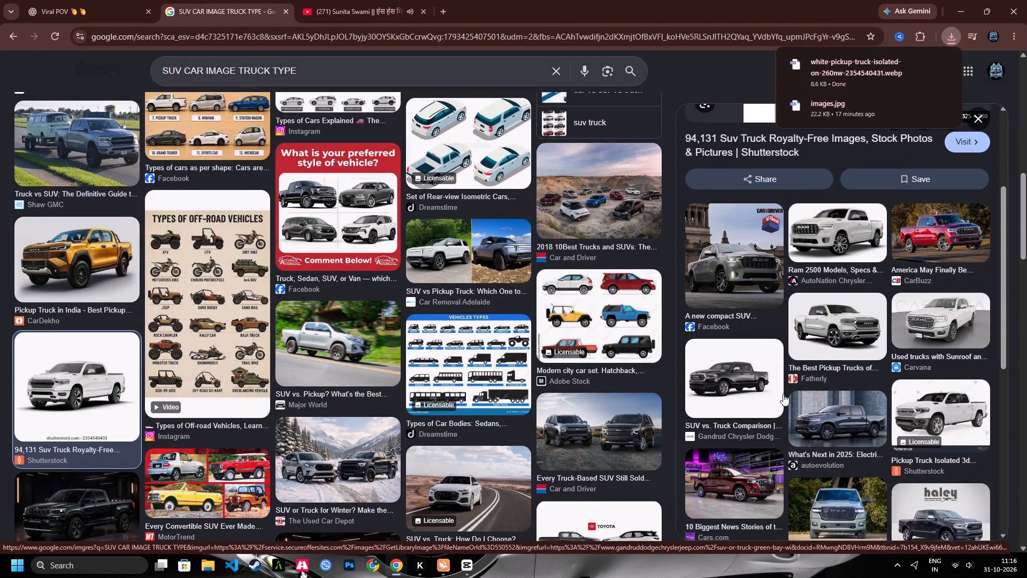
pyautogui.scroll(-2, 788, 390)
pyautogui.click(941, 281)
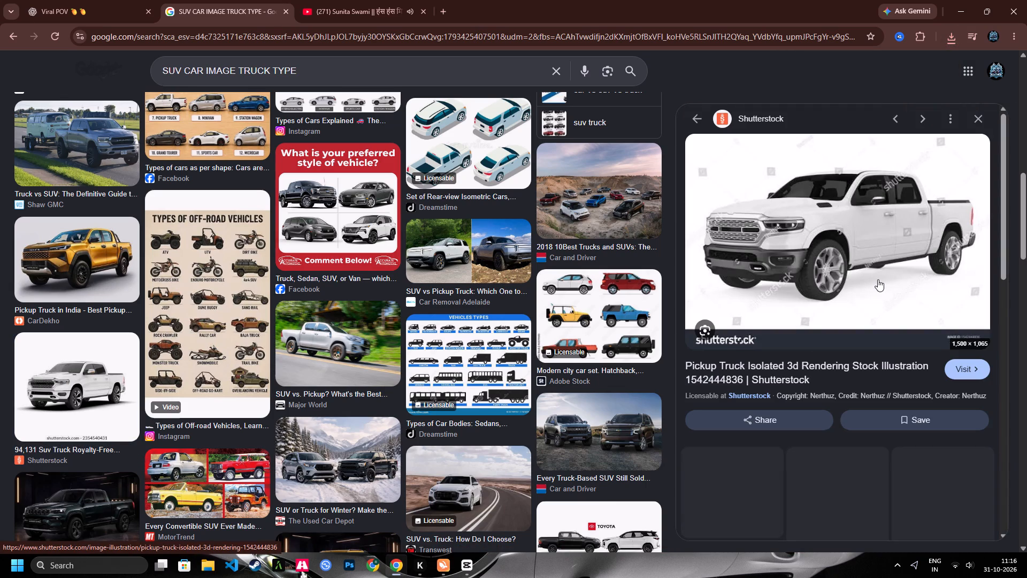
pyautogui.rightClick(846, 232)
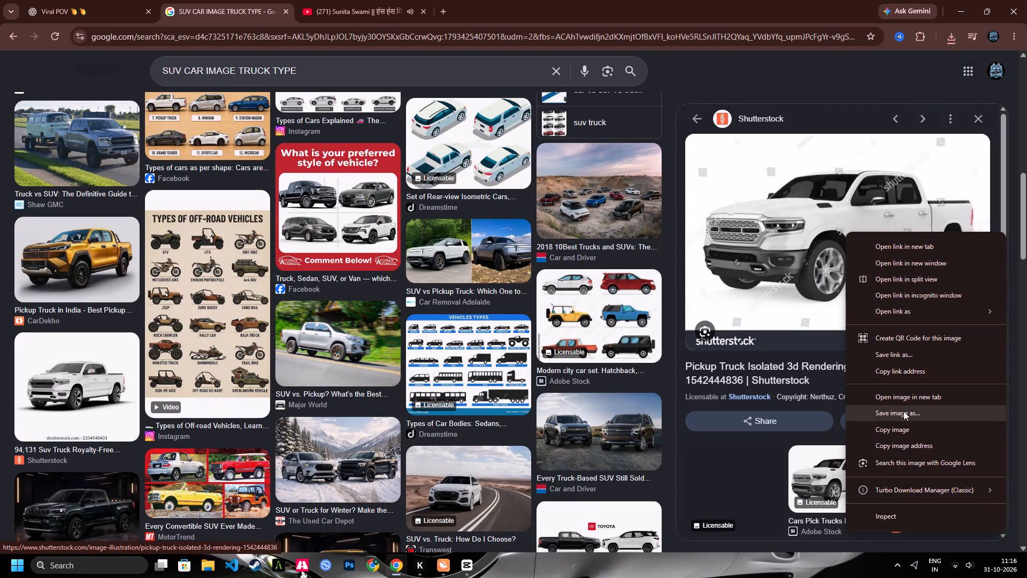
pyautogui.click(903, 411)
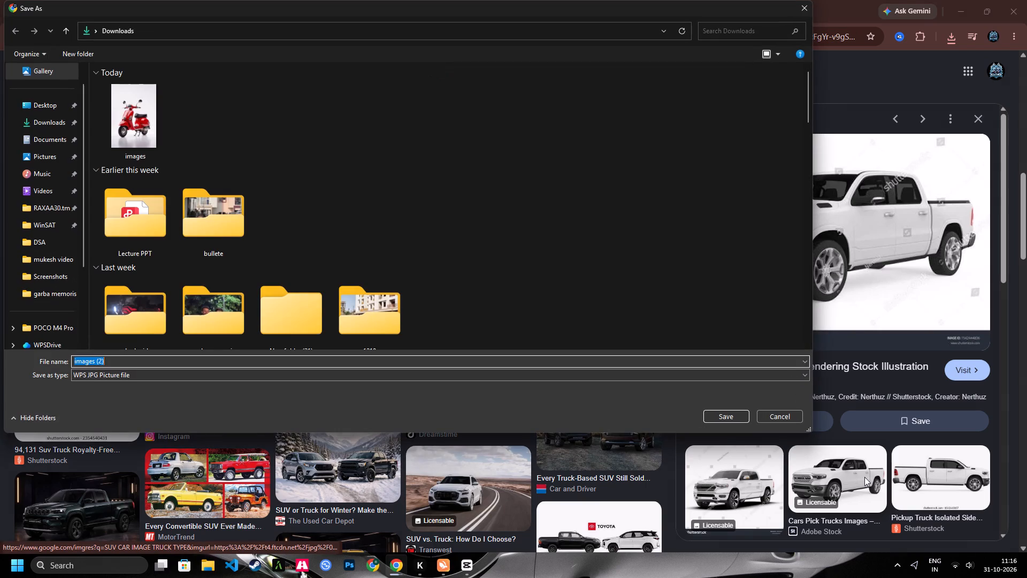
pyautogui.click(706, 414)
# Replace the image search query with "VAN PNG IMAGE" and run the search.
pyautogui.moveTo(306, 72); pyautogui.dragTo(69, 92)
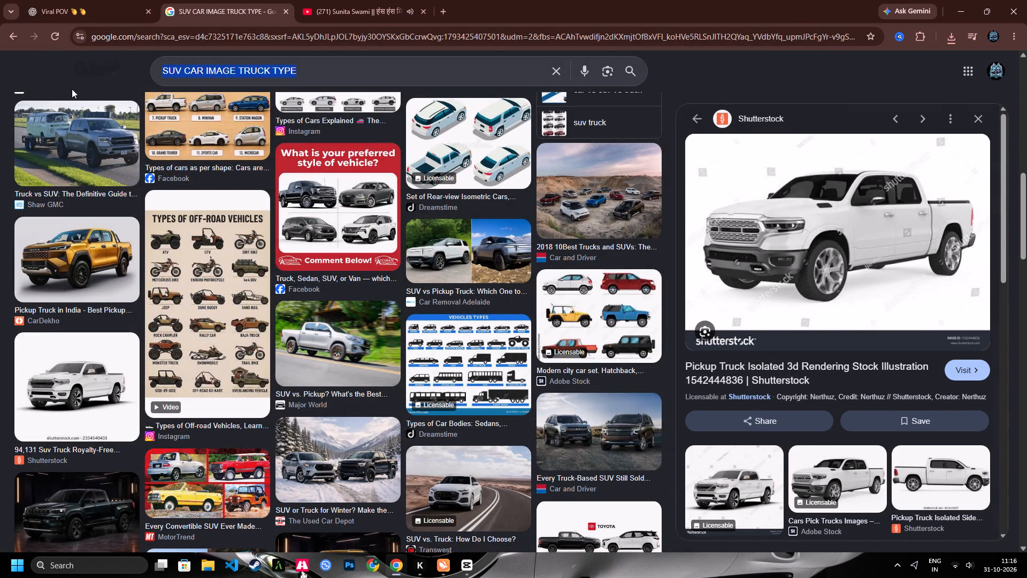
pyautogui.press('BackSpace')
pyautogui.write('VAN')
pyautogui.press('space')
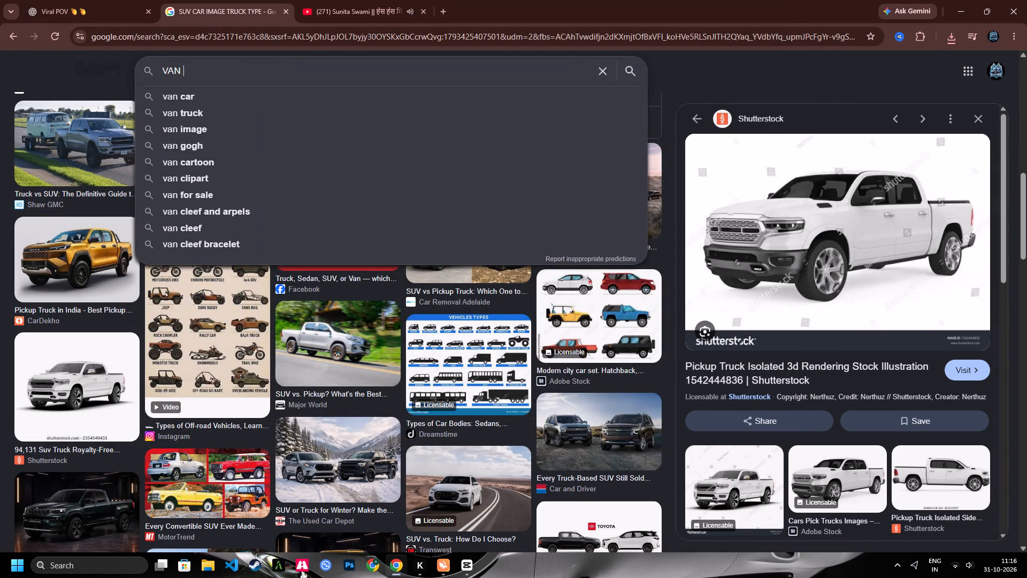
pyautogui.press('i')
pyautogui.press('BackSpace')
pyautogui.write('PNG IMAGE')
pyautogui.press('Return')
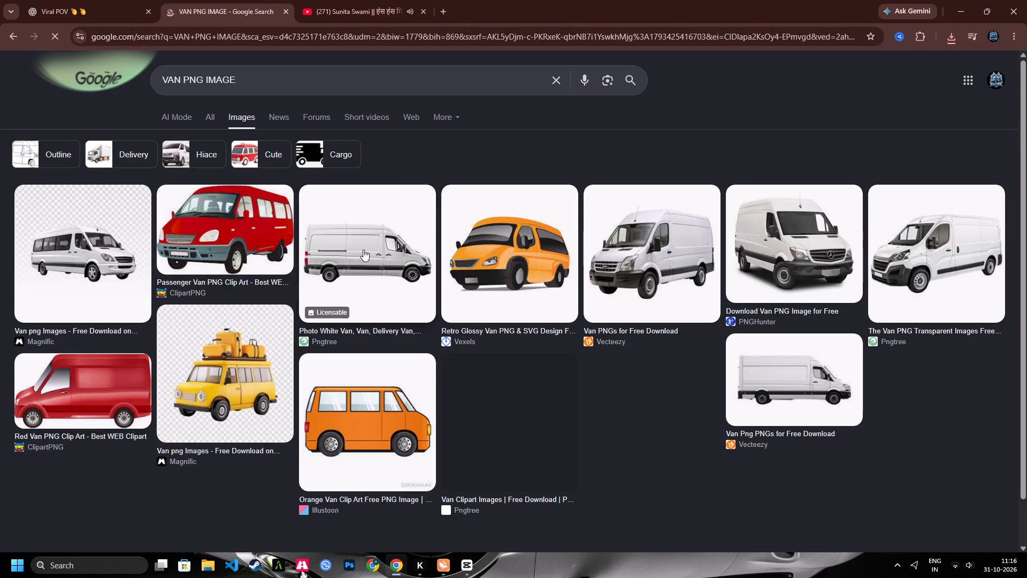
# Browse the van image results and open the white Peugeot Boxer van picture from PNGEgg.
pyautogui.scroll(-2, 355, 256)
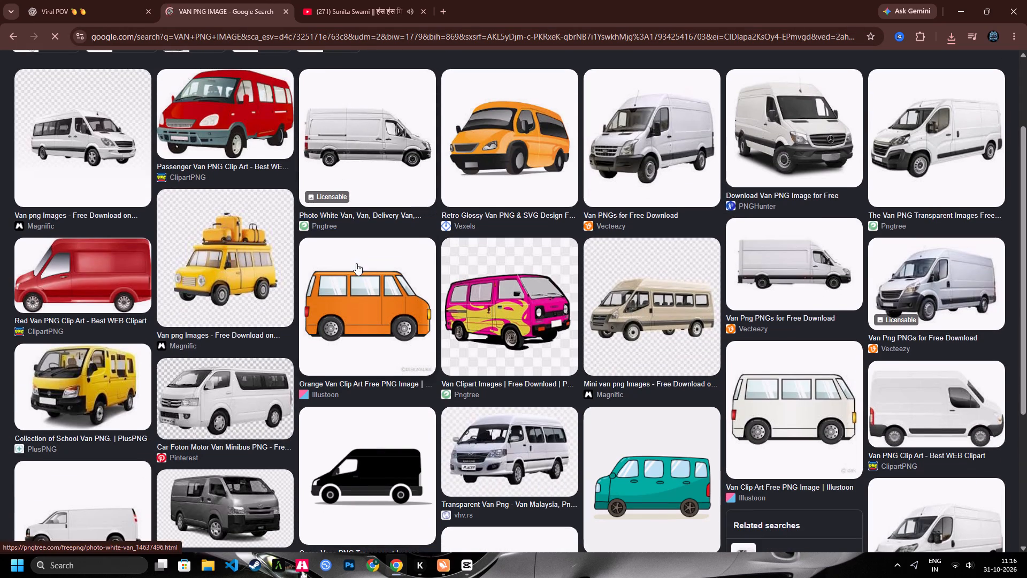
pyautogui.scroll(-1, 387, 325)
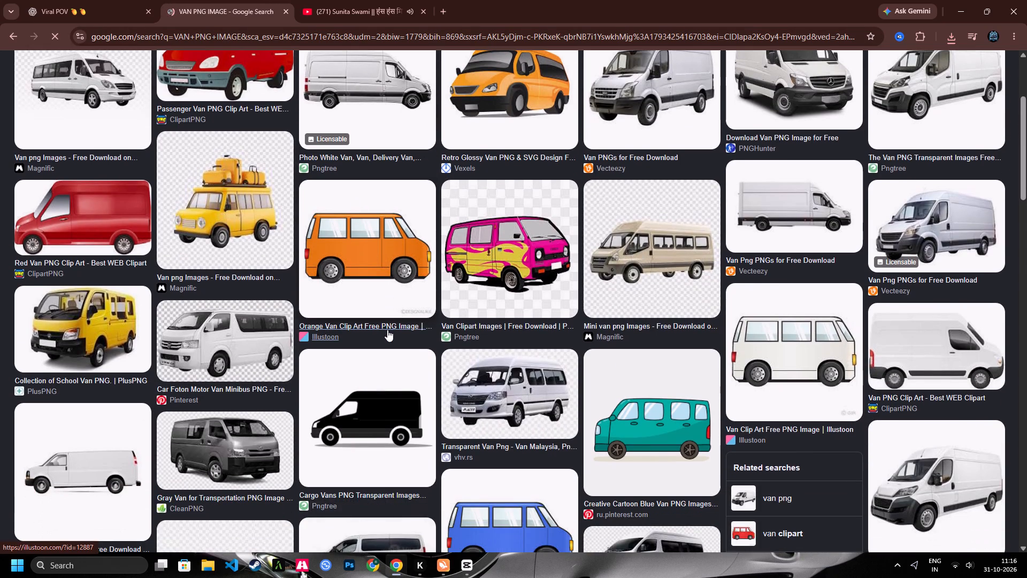
pyautogui.scroll(-3, 387, 330)
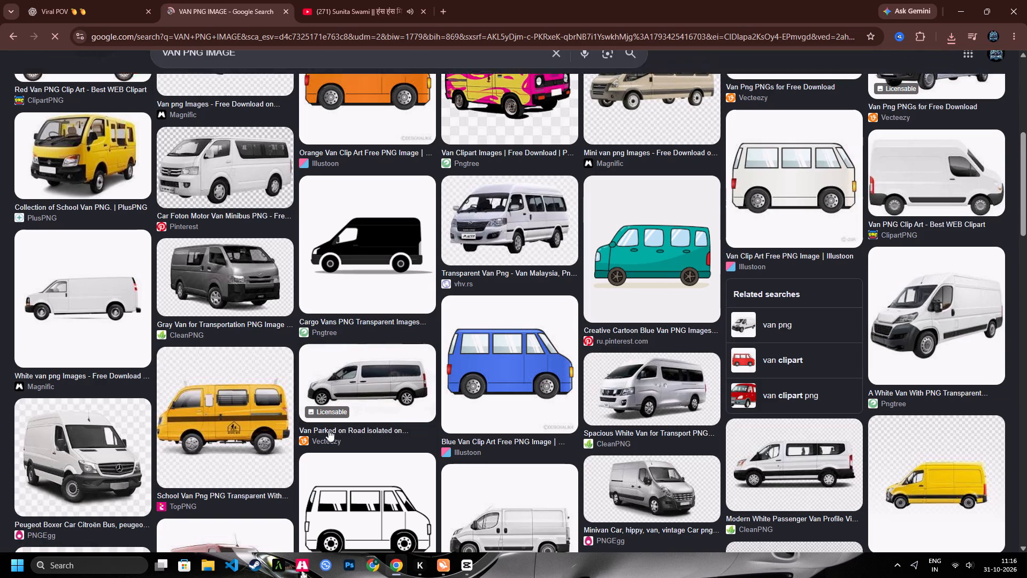
pyautogui.scroll(-2, 348, 430)
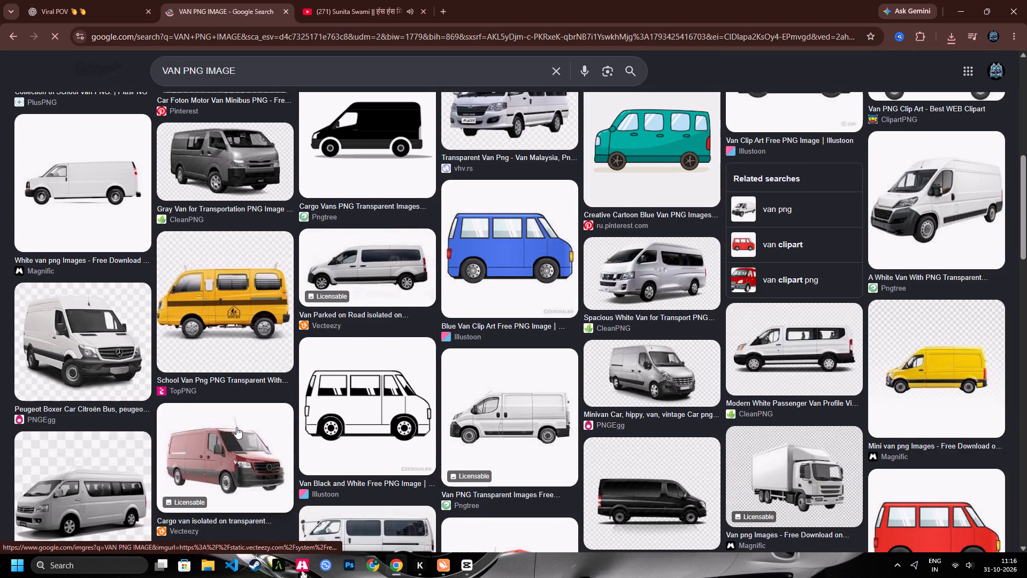
pyautogui.click(108, 351)
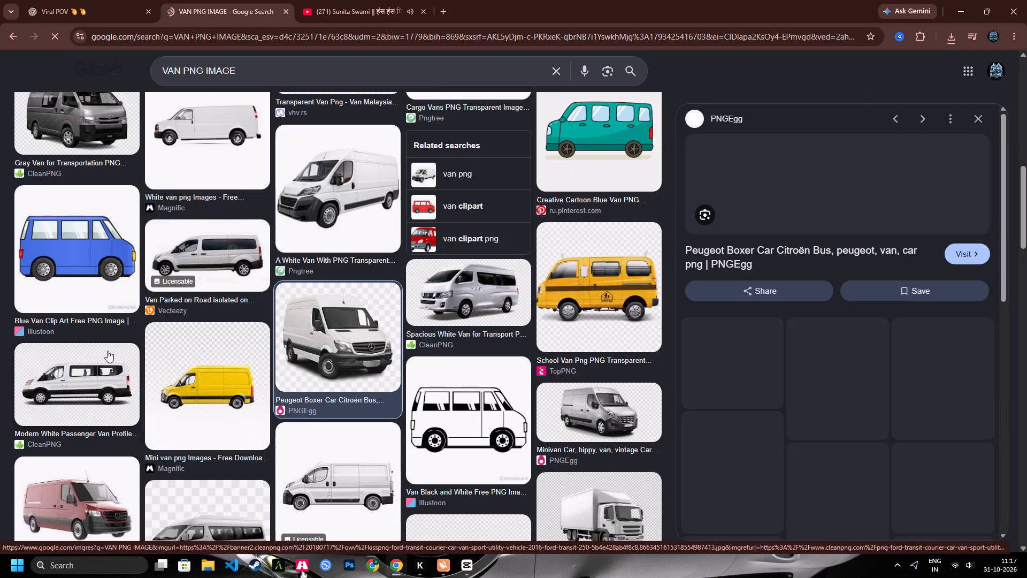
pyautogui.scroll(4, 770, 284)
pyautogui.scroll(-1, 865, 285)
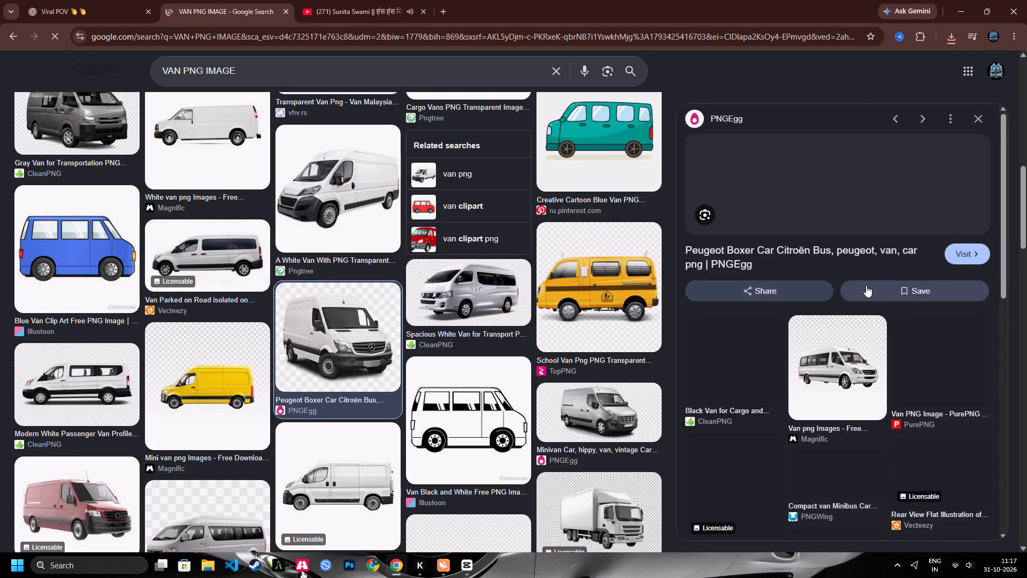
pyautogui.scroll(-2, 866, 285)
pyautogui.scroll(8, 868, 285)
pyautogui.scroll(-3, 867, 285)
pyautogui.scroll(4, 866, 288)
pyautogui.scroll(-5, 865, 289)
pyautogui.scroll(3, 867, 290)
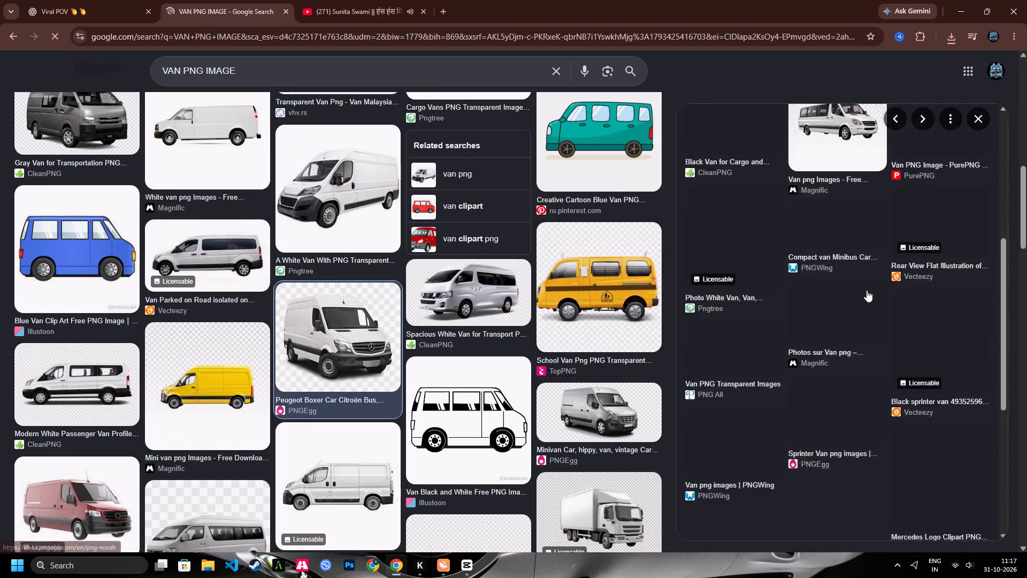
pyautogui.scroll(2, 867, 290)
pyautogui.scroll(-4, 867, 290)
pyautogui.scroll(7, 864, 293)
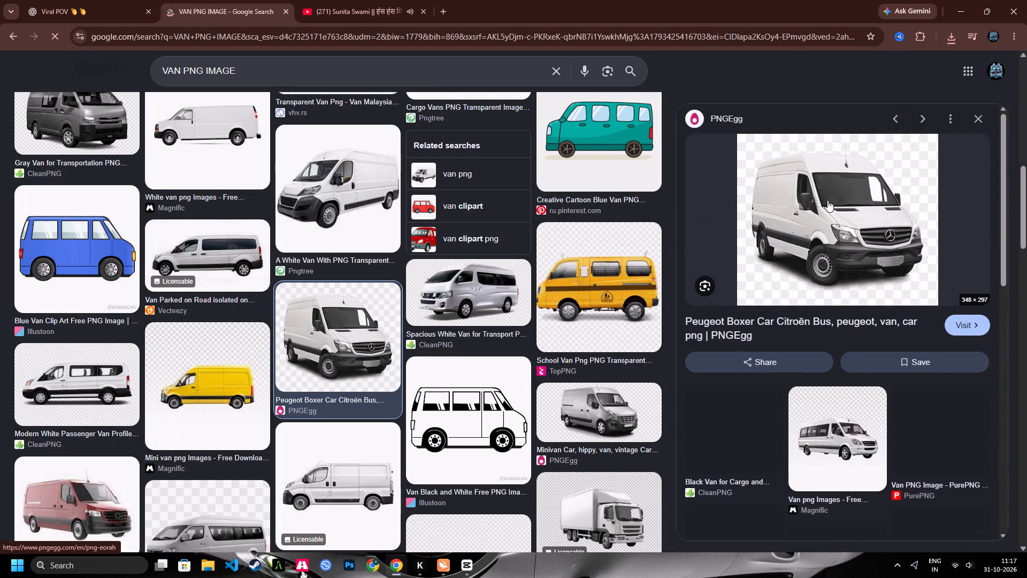
# Save the previewed white PNGEgg van image to the computer.
pyautogui.rightClick(827, 200)
pyautogui.click(890, 384)
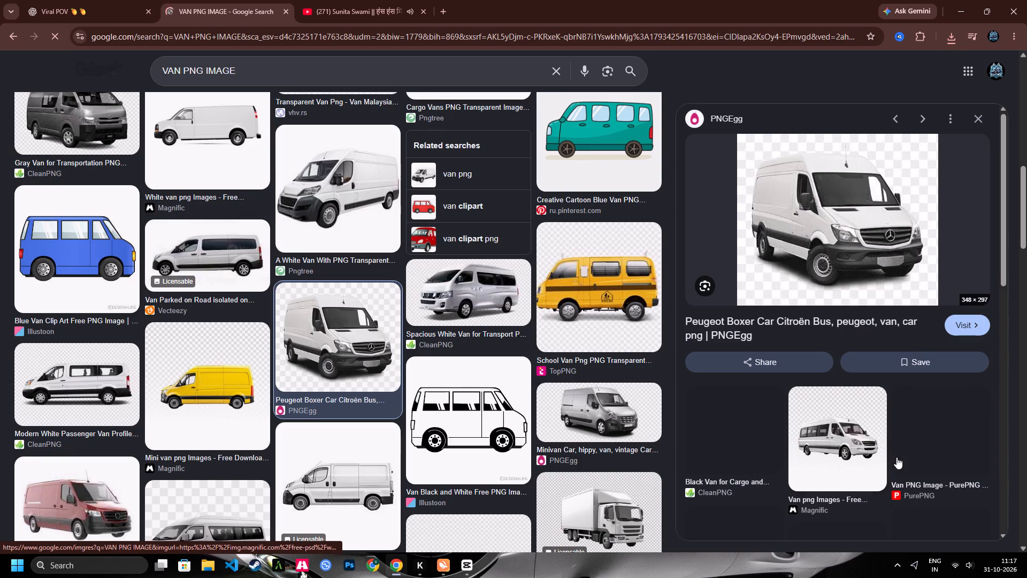
pyautogui.click(736, 413)
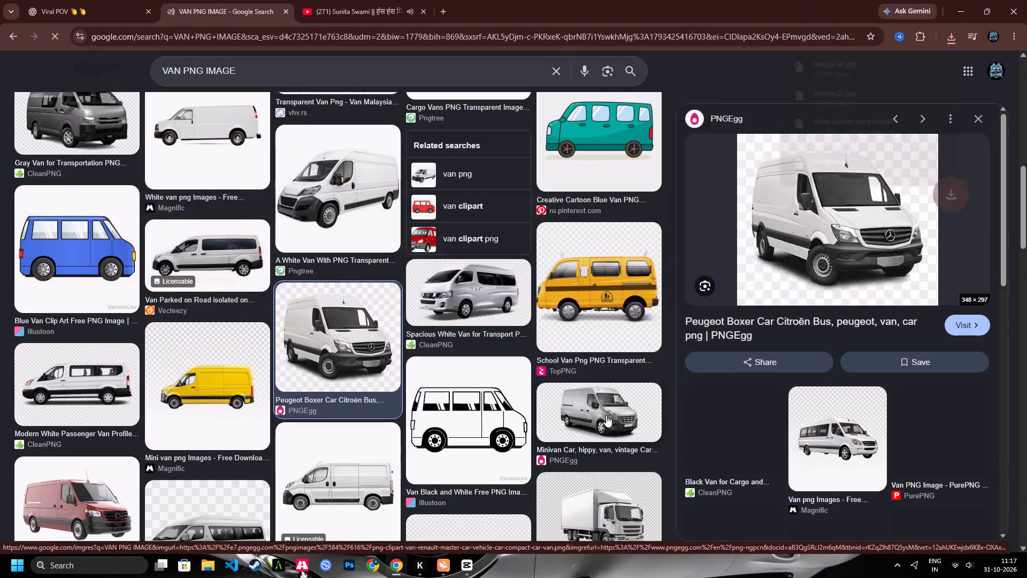
# Find the white CleanPNG "White Van for Transportation" image in the results and save it to Downloads as a JPG.
pyautogui.scroll(-3, 519, 363)
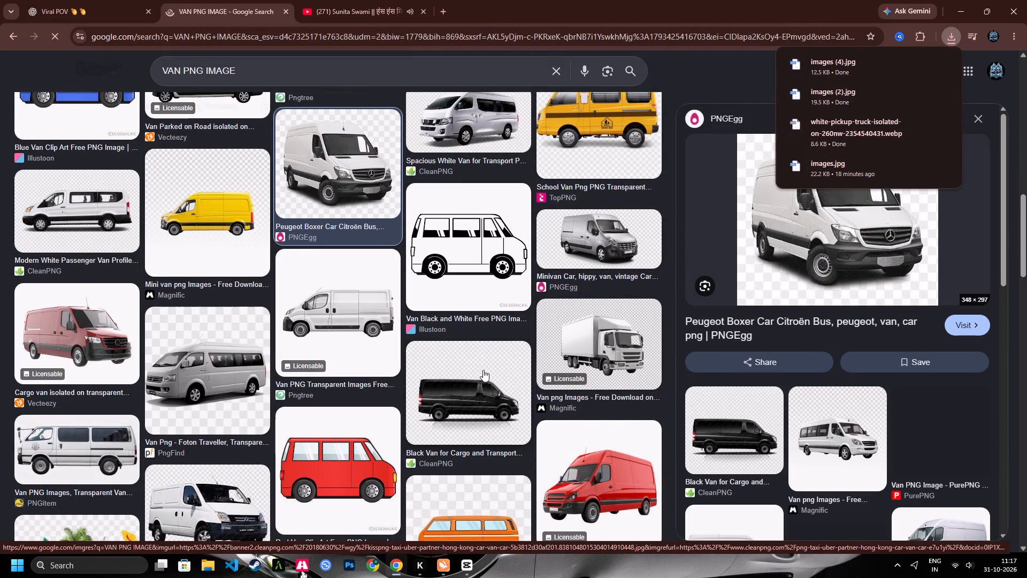
pyautogui.scroll(-2, 447, 376)
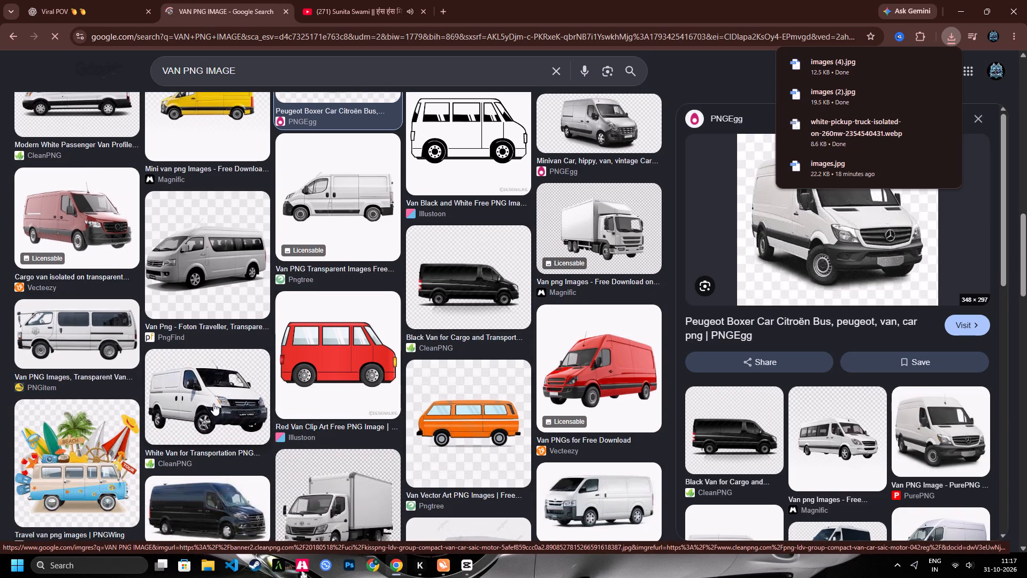
pyautogui.click(213, 404)
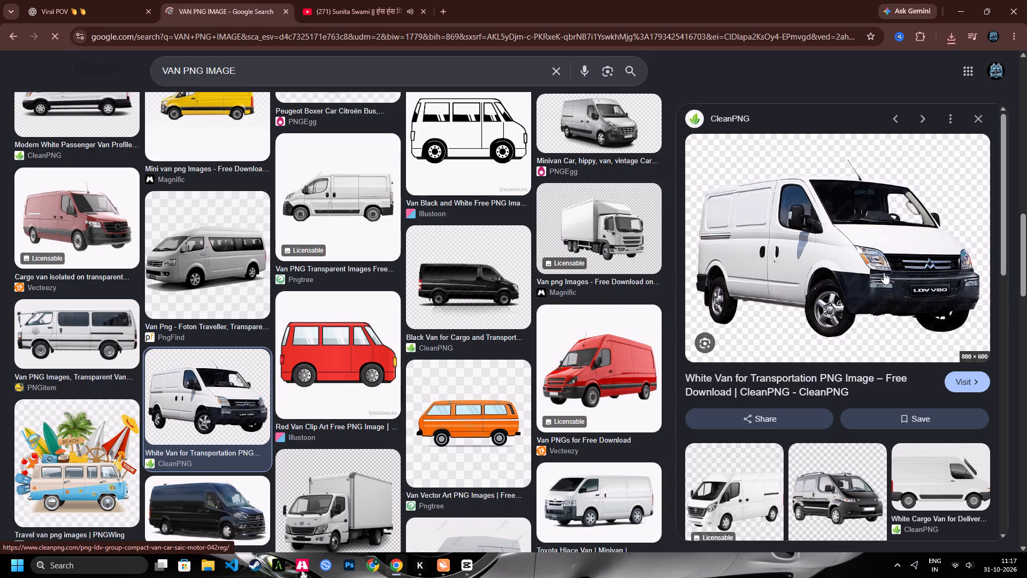
pyautogui.rightClick(886, 270)
pyautogui.click(822, 428)
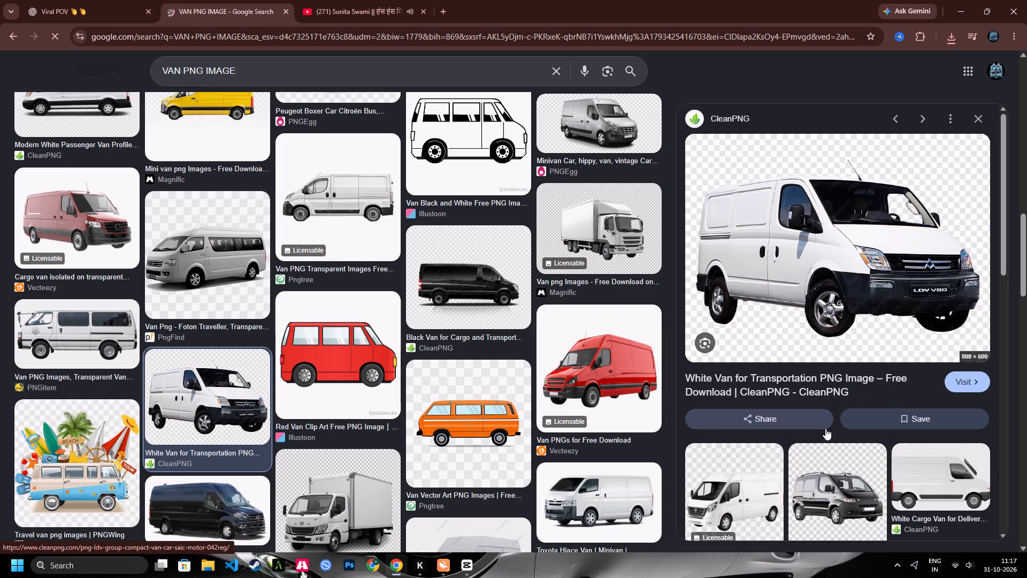
pyautogui.rightClick(856, 275)
pyautogui.click(910, 437)
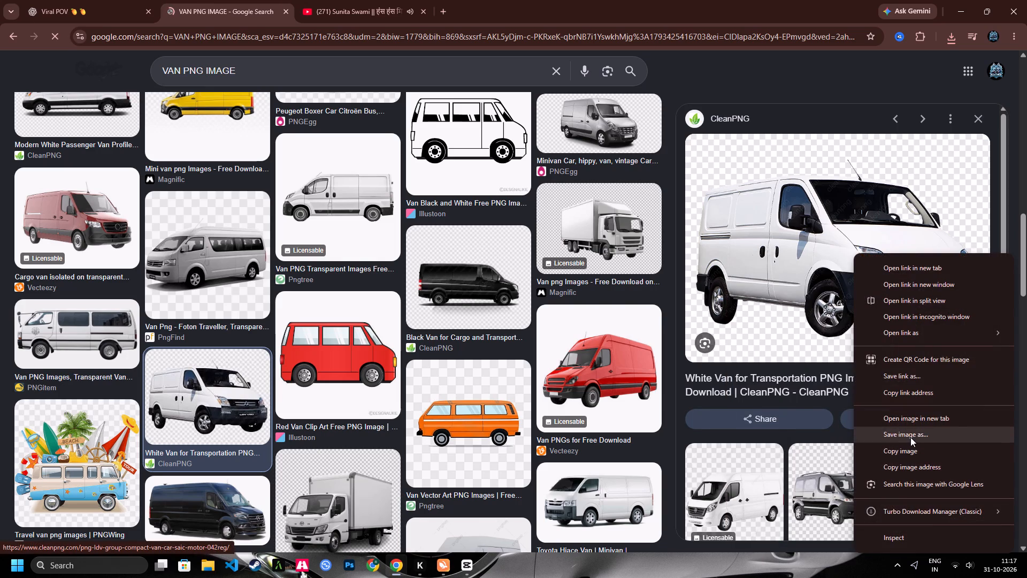
pyautogui.click(298, 0)
pyautogui.click(328, 0)
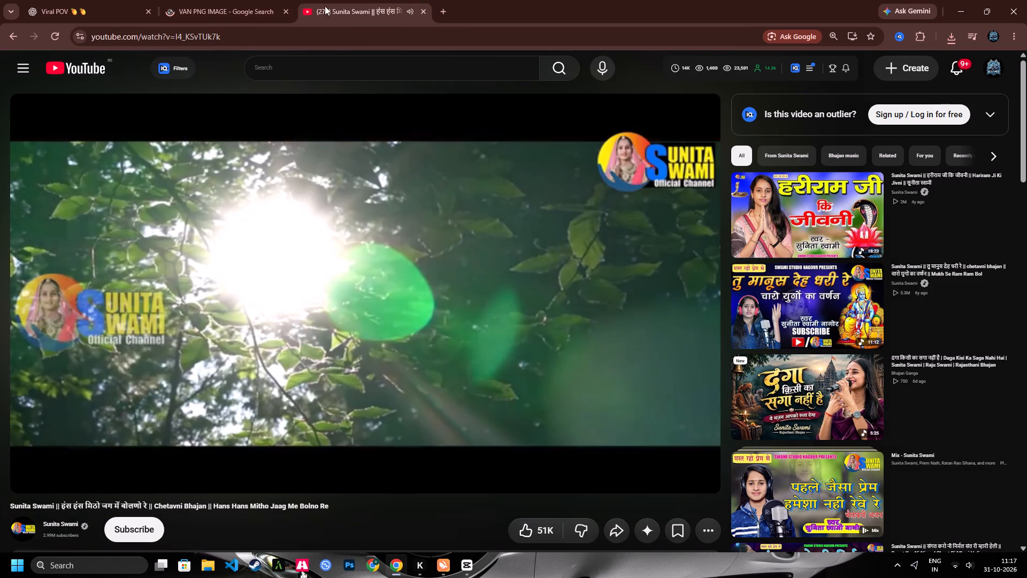
pyautogui.click(473, 568)
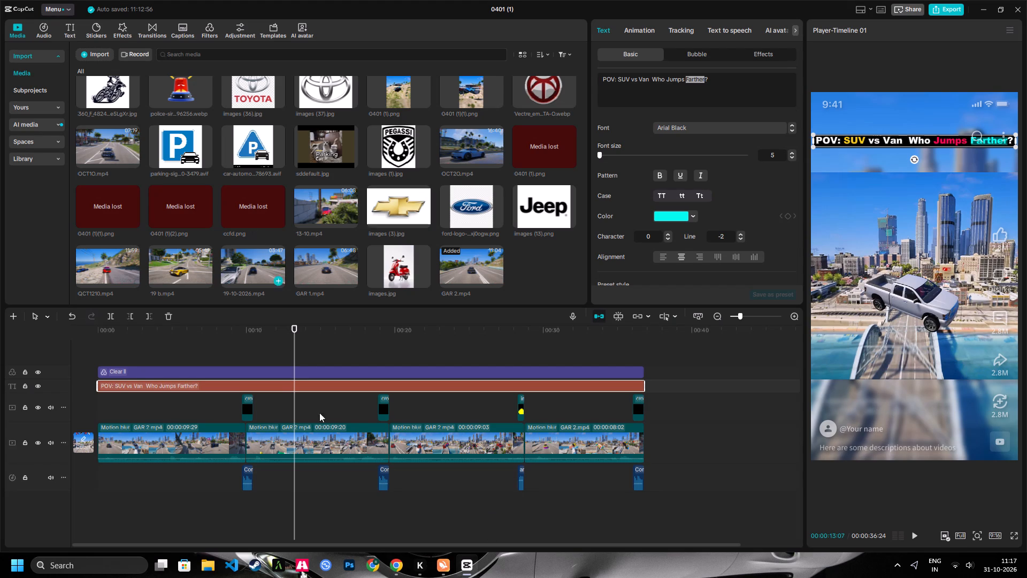
pyautogui.click(395, 565)
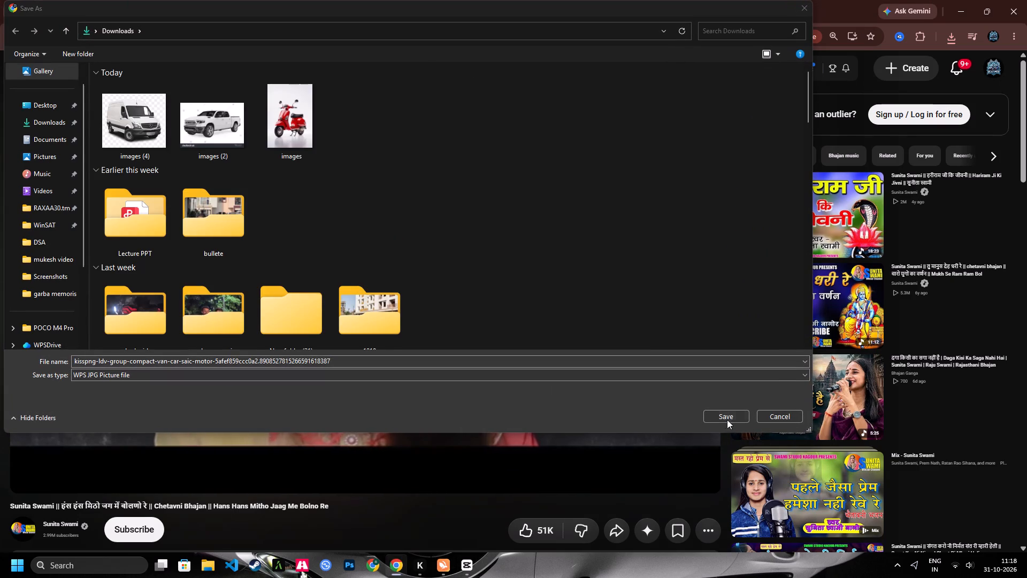
pyautogui.click(725, 420)
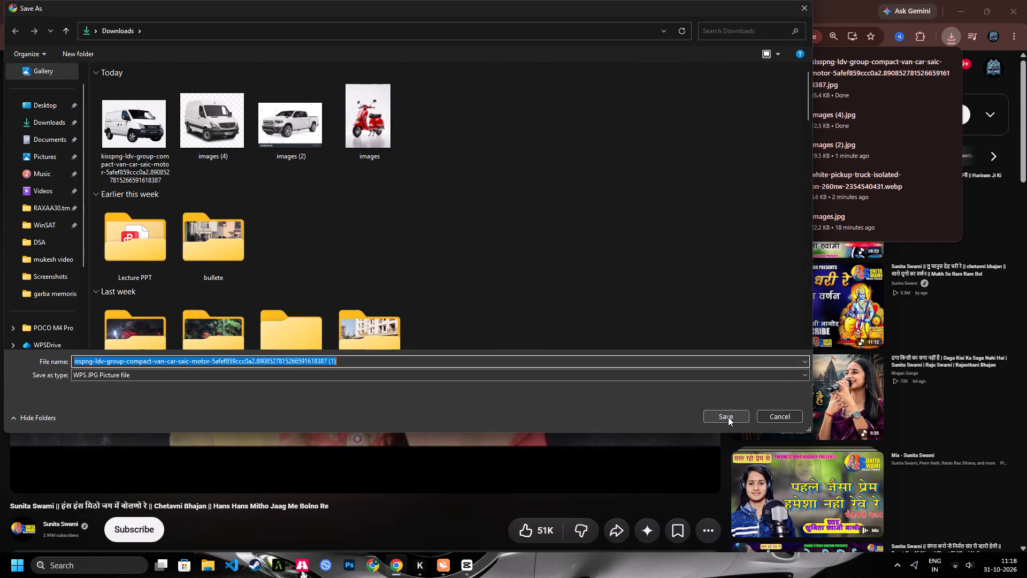
pyautogui.click(728, 417)
# Switch to CapCut and import all of today's vehicle images from the Downloads folder into the project media.
pyautogui.click(471, 567)
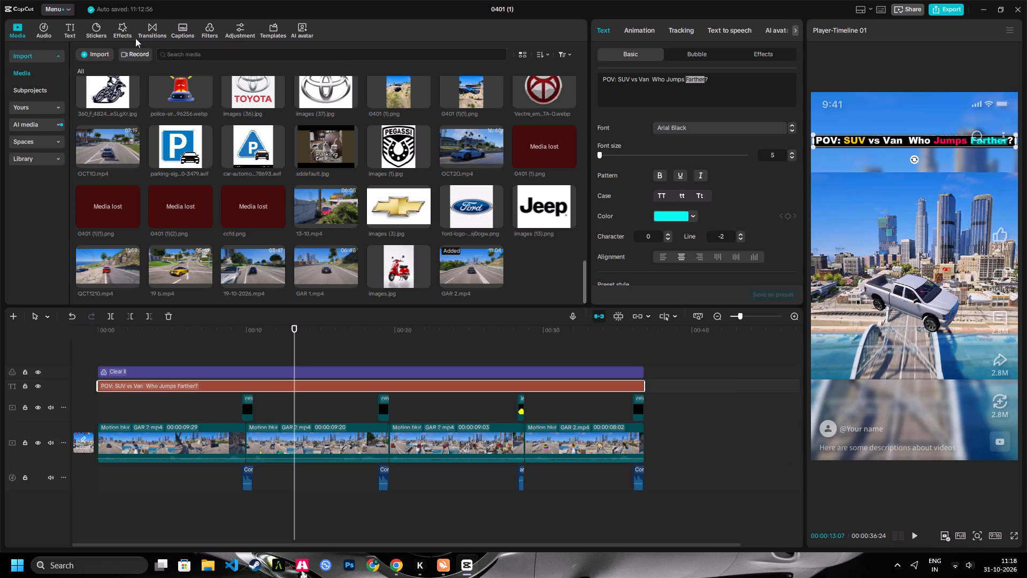
pyautogui.click(105, 54)
pyautogui.doubleClick(41, 66)
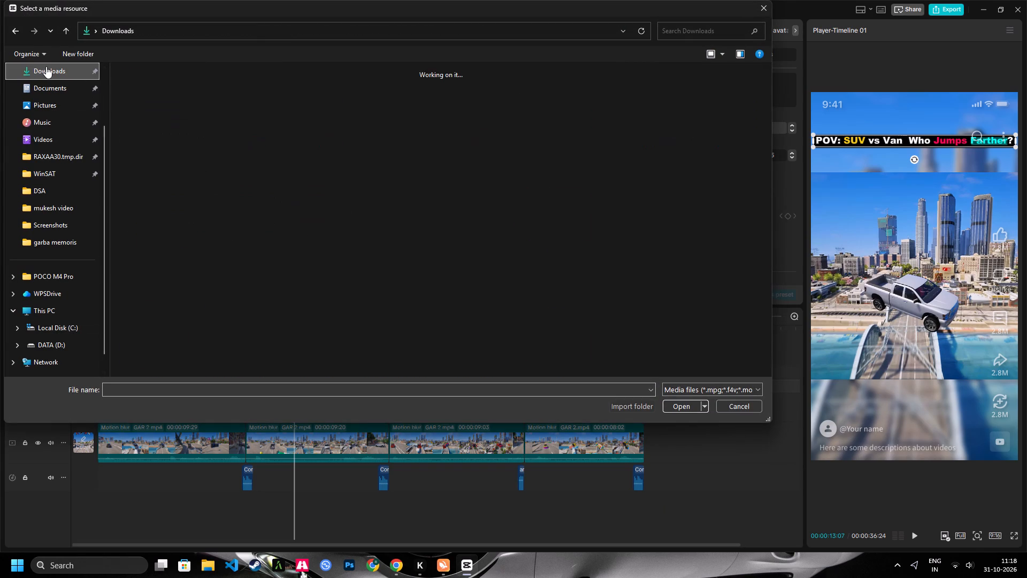
pyautogui.moveTo(626, 128); pyautogui.dragTo(116, 105)
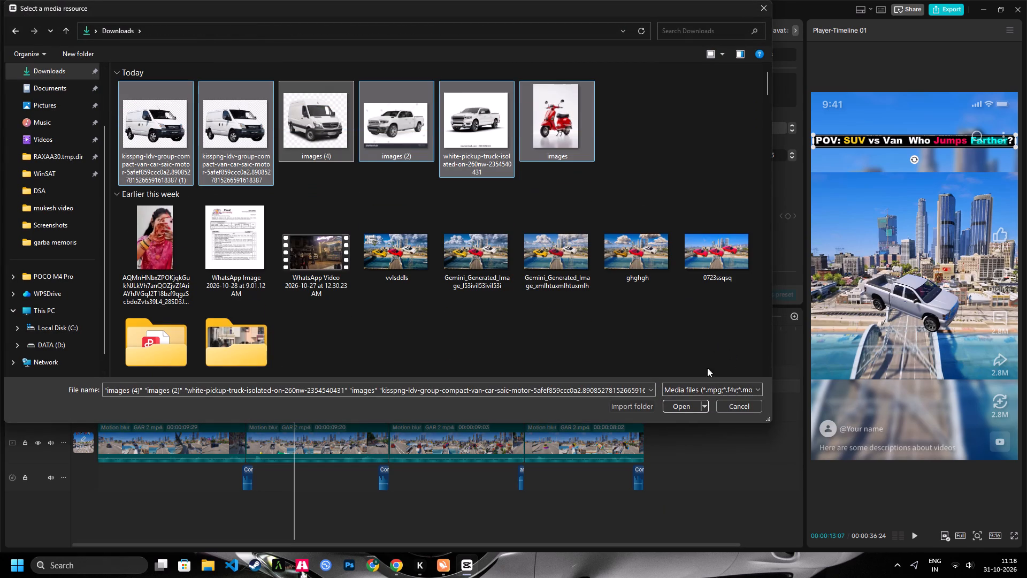
pyautogui.click(680, 407)
# Add the white pickup truck WebP image at the timeline start, on a track above the video, and remove its background.
pyautogui.scroll(-3, 445, 268)
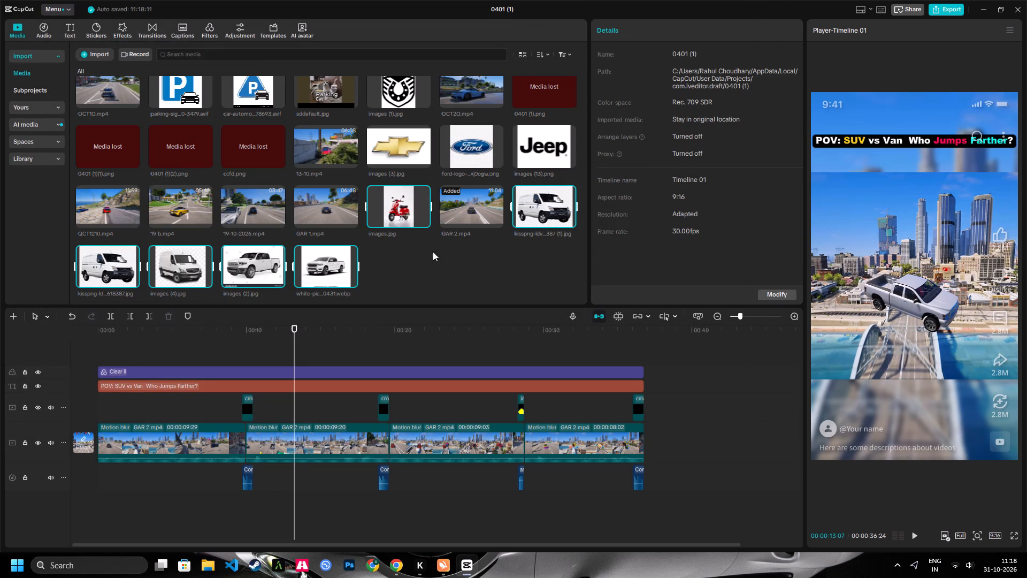
pyautogui.click(293, 270)
pyautogui.click(323, 268)
pyautogui.moveTo(344, 260); pyautogui.dragTo(84, 346)
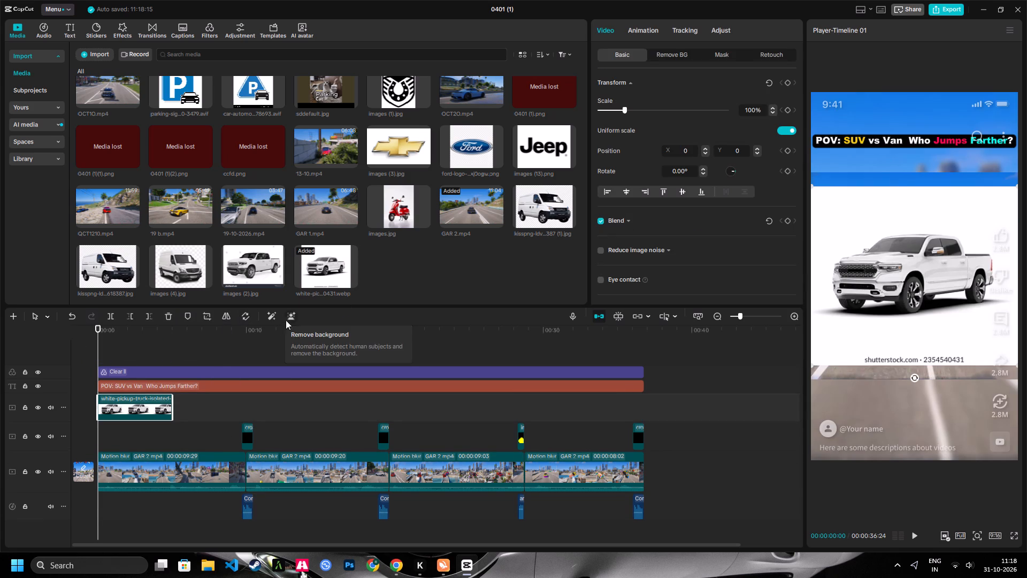
pyautogui.click(286, 320)
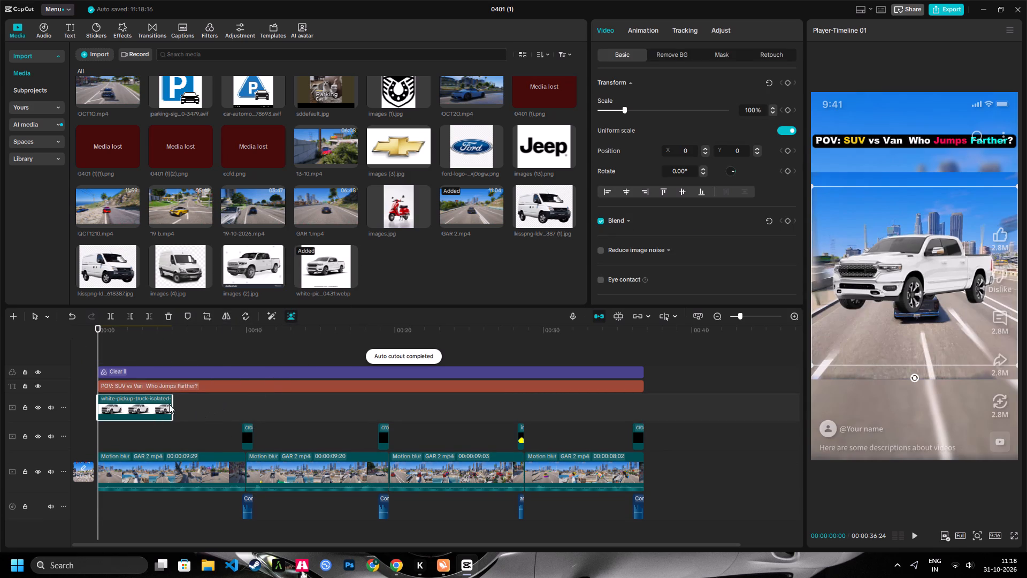
# Extend the pickup clip to about 38 seconds so it runs past the end of the video.
pyautogui.moveTo(175, 400); pyautogui.dragTo(469, 406)
pyautogui.click(179, 402)
pyautogui.click(164, 406)
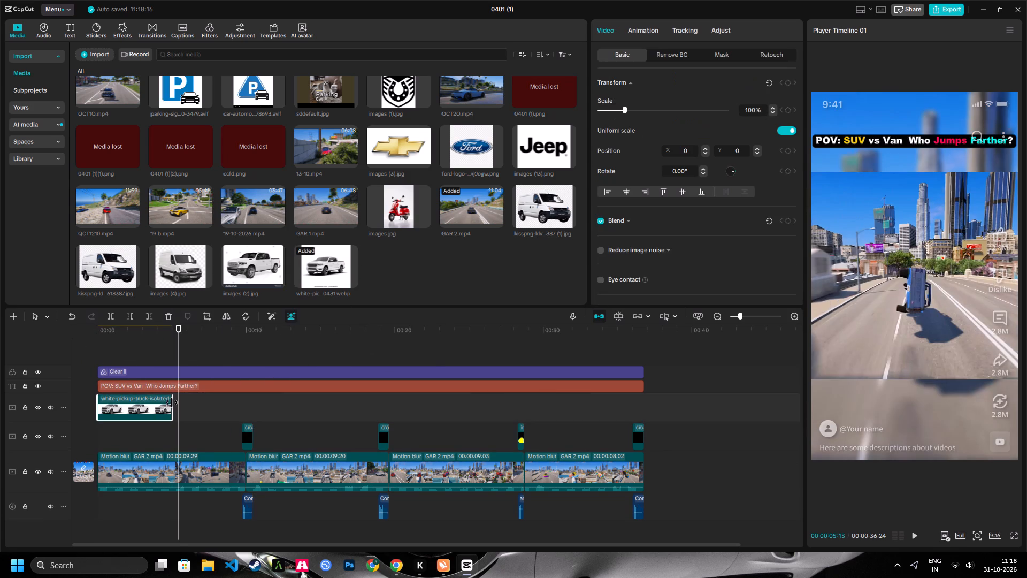
pyautogui.moveTo(172, 402); pyautogui.dragTo(658, 398)
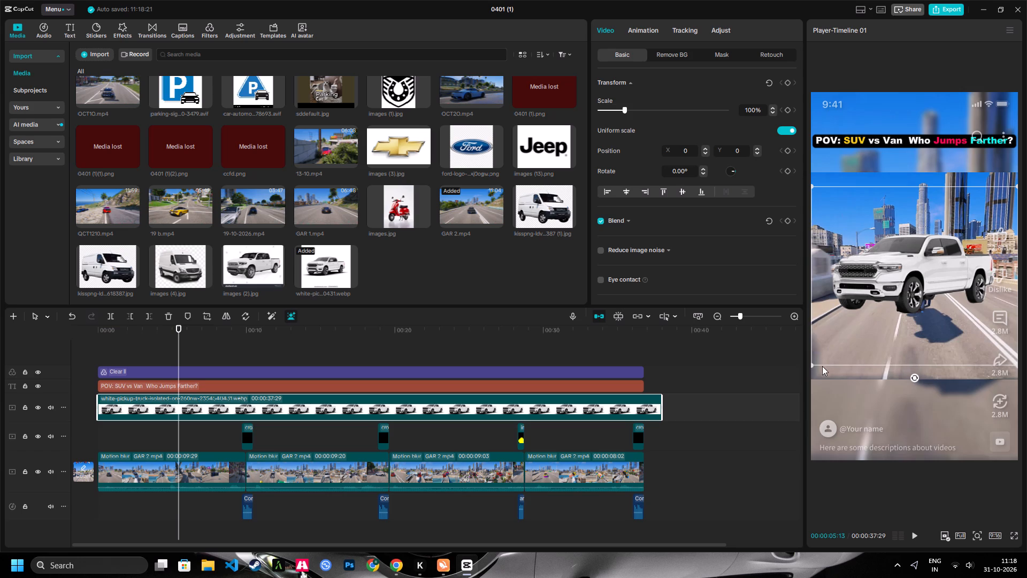
# Shrink the pickup to 29% scale and place it below the start of the title, at about X -670, Y 1058.
pyautogui.moveTo(815, 364); pyautogui.dragTo(905, 270)
pyautogui.moveTo(911, 272); pyautogui.dragTo(846, 170)
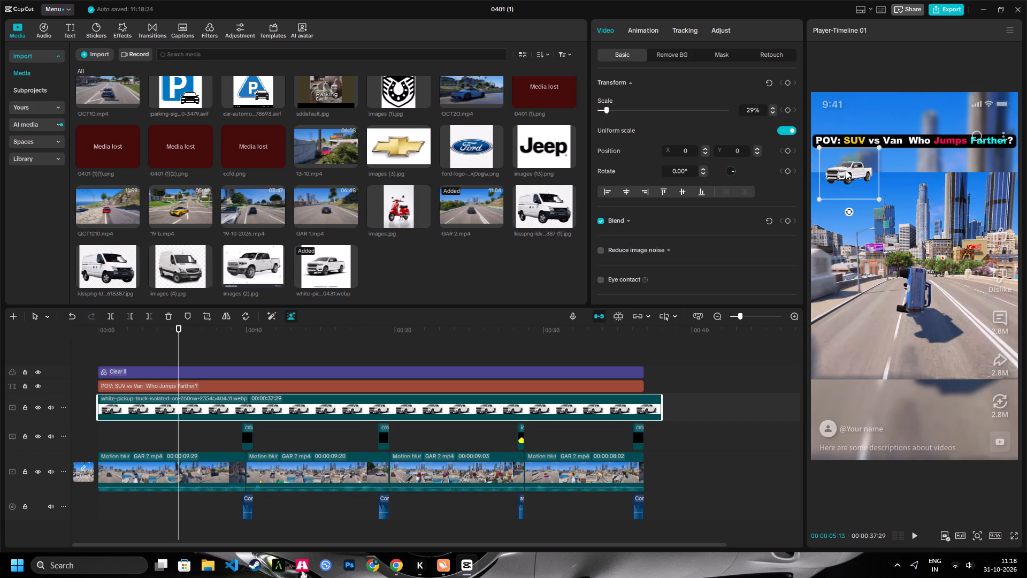
pyautogui.moveTo(846, 170); pyautogui.dragTo(847, 171)
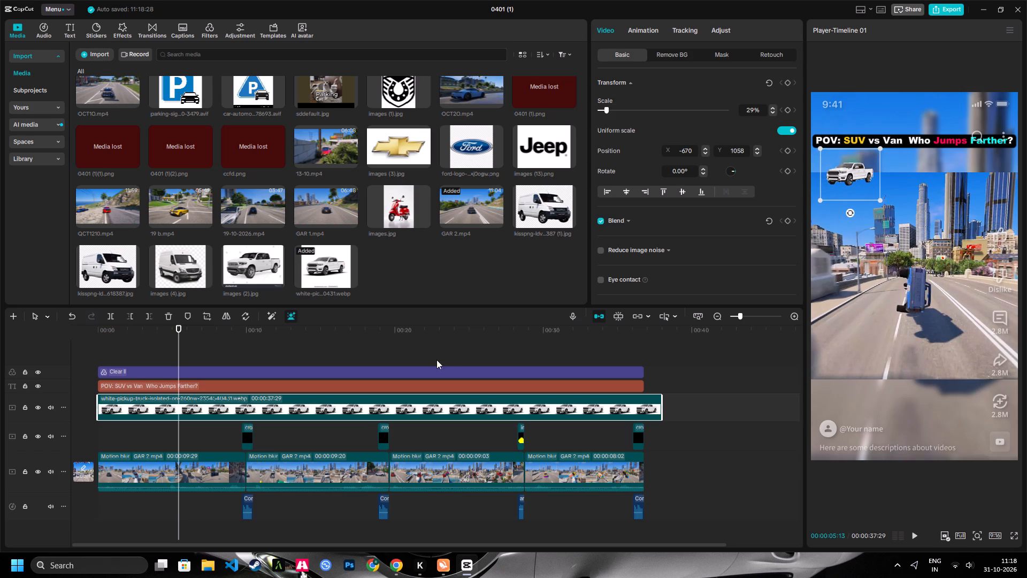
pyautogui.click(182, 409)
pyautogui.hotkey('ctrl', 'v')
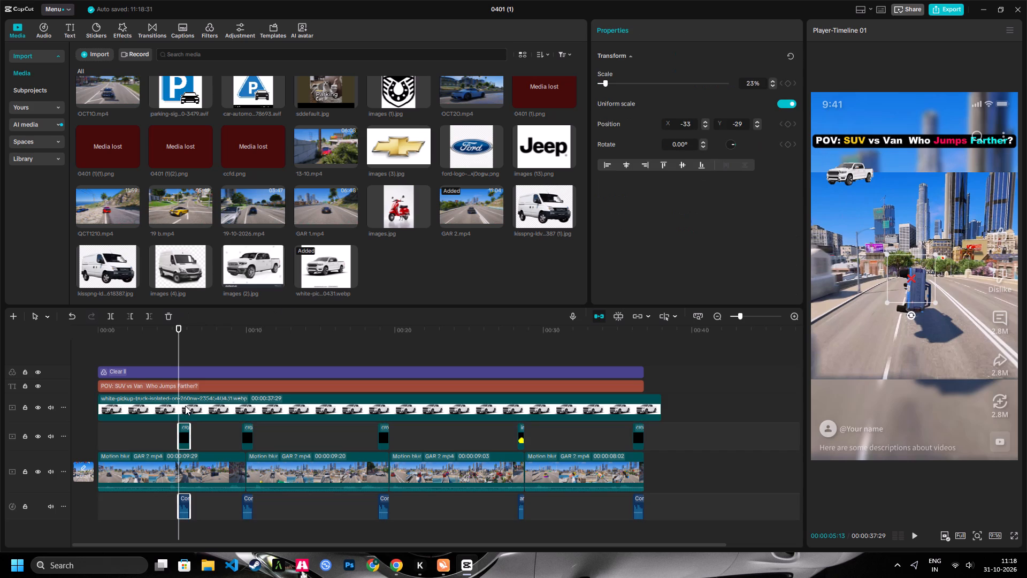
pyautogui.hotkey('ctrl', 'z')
# Duplicate the pickup clip and align the copy with the start of the timeline on its own track.
pyautogui.click(186, 405)
pyautogui.hotkey('ctrl', 'c')
pyautogui.hotkey('ctrl', 'v')
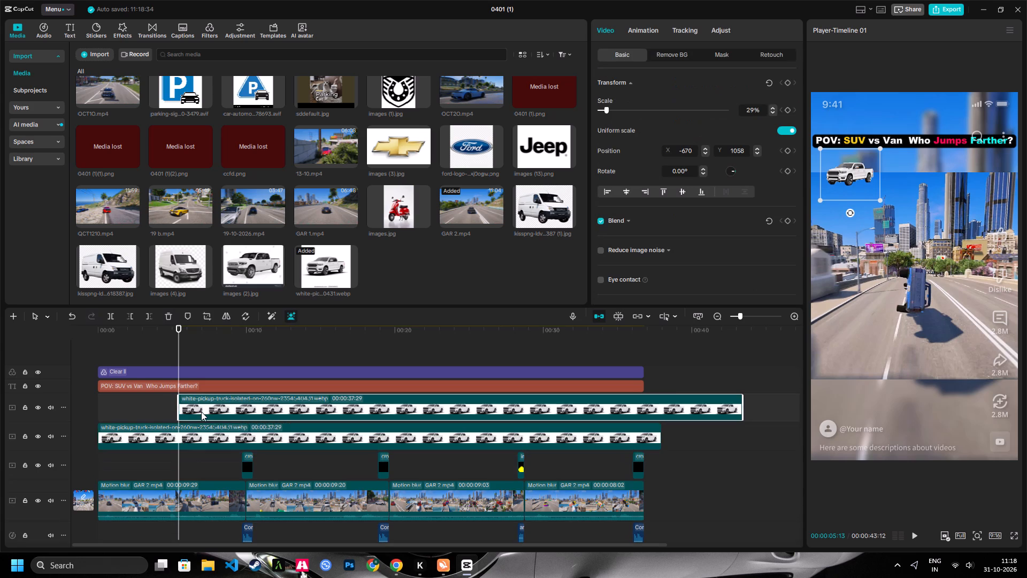
pyautogui.moveTo(221, 410); pyautogui.dragTo(133, 413)
pyautogui.moveTo(181, 437); pyautogui.dragTo(159, 439)
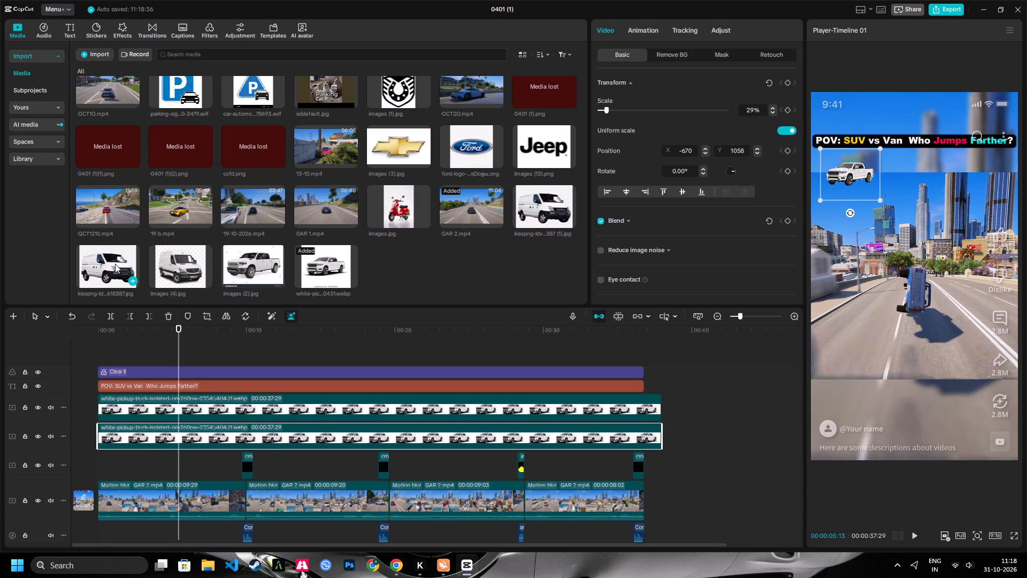
# Add the CleanPNG white van image at the timeline start, extend it to about 41 seconds and remove its background.
pyautogui.moveTo(114, 264); pyautogui.dragTo(67, 343)
pyautogui.moveTo(172, 405); pyautogui.dragTo(281, 405)
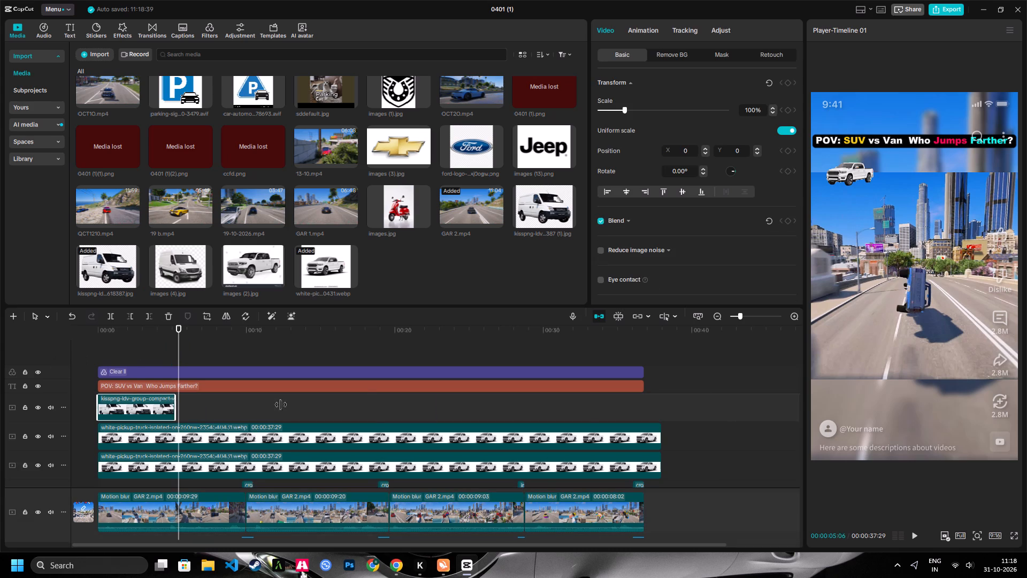
pyautogui.moveTo(281, 405); pyautogui.dragTo(707, 395)
pyautogui.click(290, 316)
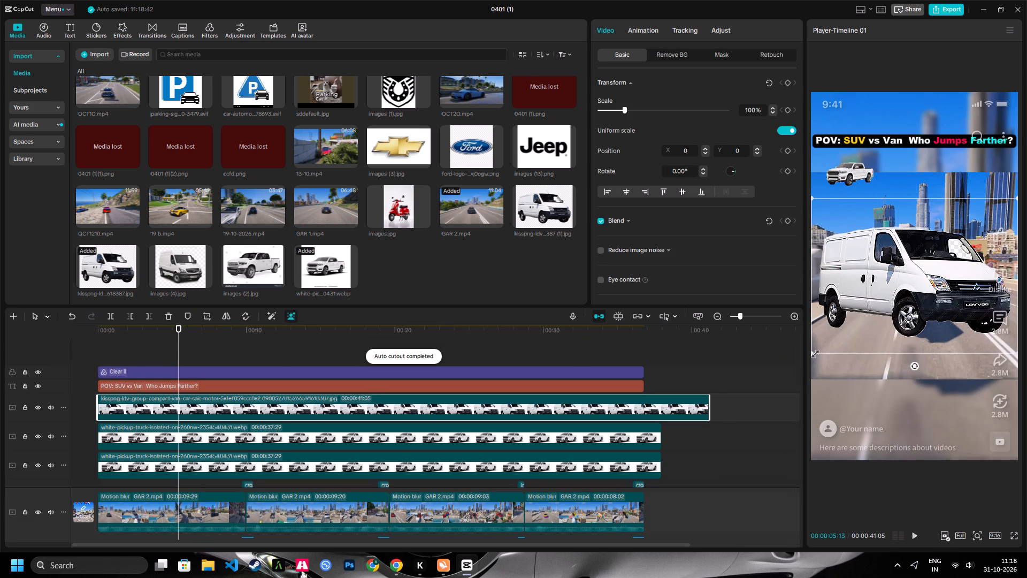
# Shrink the van to 21% scale and place it below the title, at about X 215, Y 1086.
pyautogui.moveTo(813, 352); pyautogui.dragTo(921, 266)
pyautogui.moveTo(918, 275); pyautogui.dragTo(936, 230)
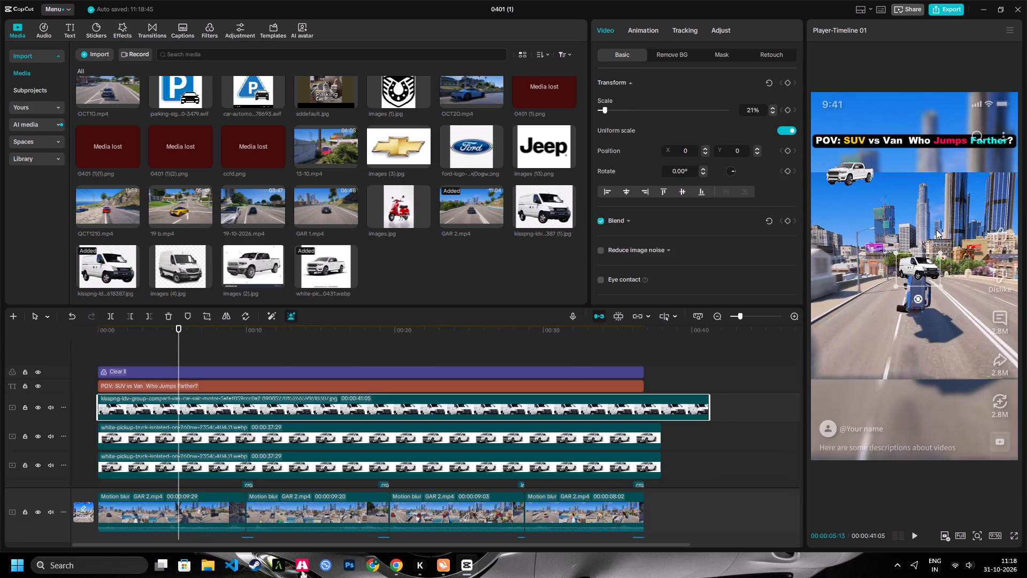
pyautogui.moveTo(936, 230); pyautogui.dragTo(939, 171)
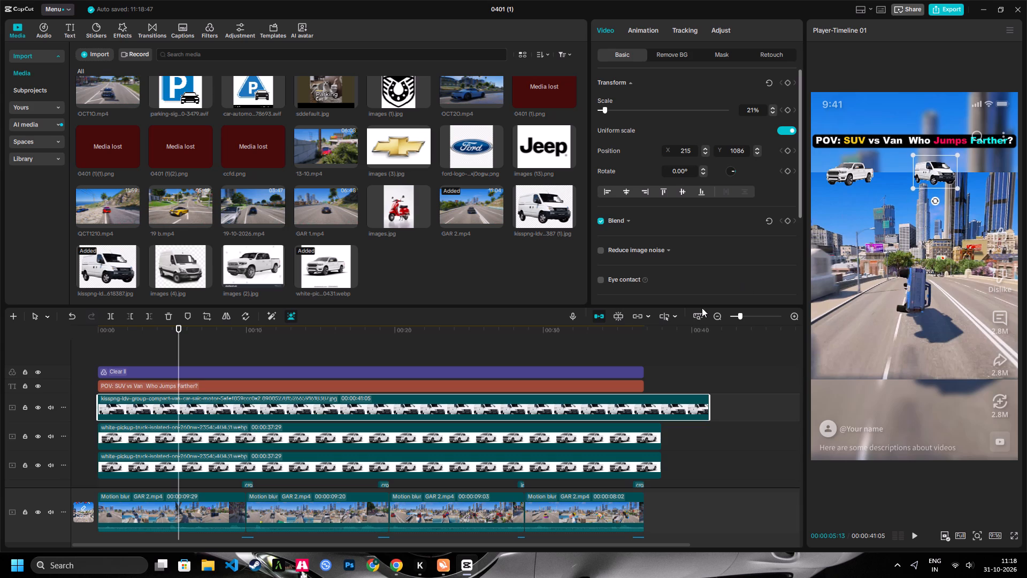
# Duplicate the van clip at the playhead and place the copy beside the first van, toward the frame's right edge.
pyautogui.hotkey('ctrl', 'c')
pyautogui.hotkey('ctrl', 'v')
pyautogui.moveTo(938, 165); pyautogui.dragTo(979, 164)
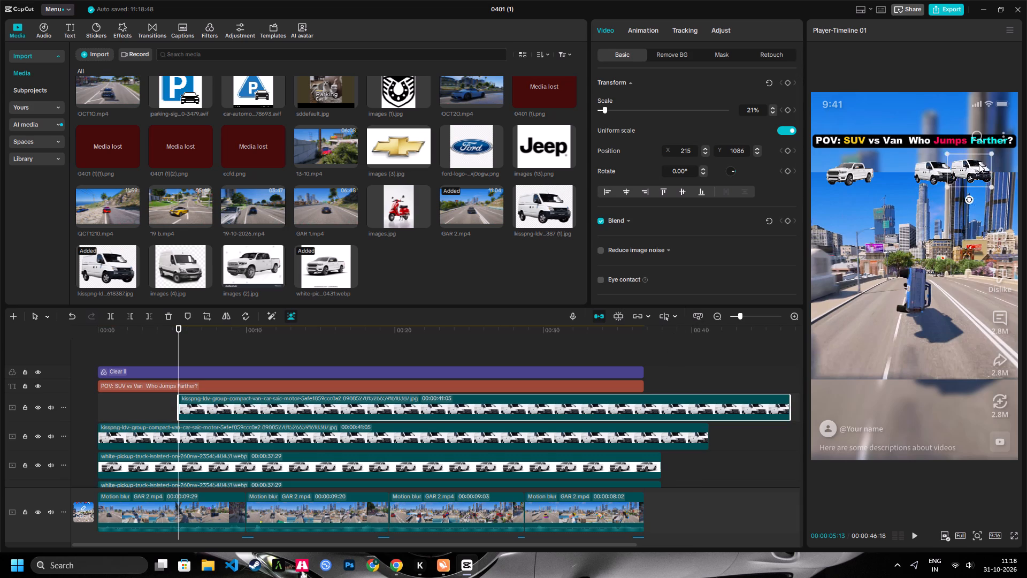
pyautogui.moveTo(979, 164); pyautogui.dragTo(982, 164)
# Move the overlapping pickup copy beside the first pickup, to about X -262, Y 1066.
pyautogui.click(862, 171)
pyautogui.moveTo(859, 173); pyautogui.dragTo(898, 173)
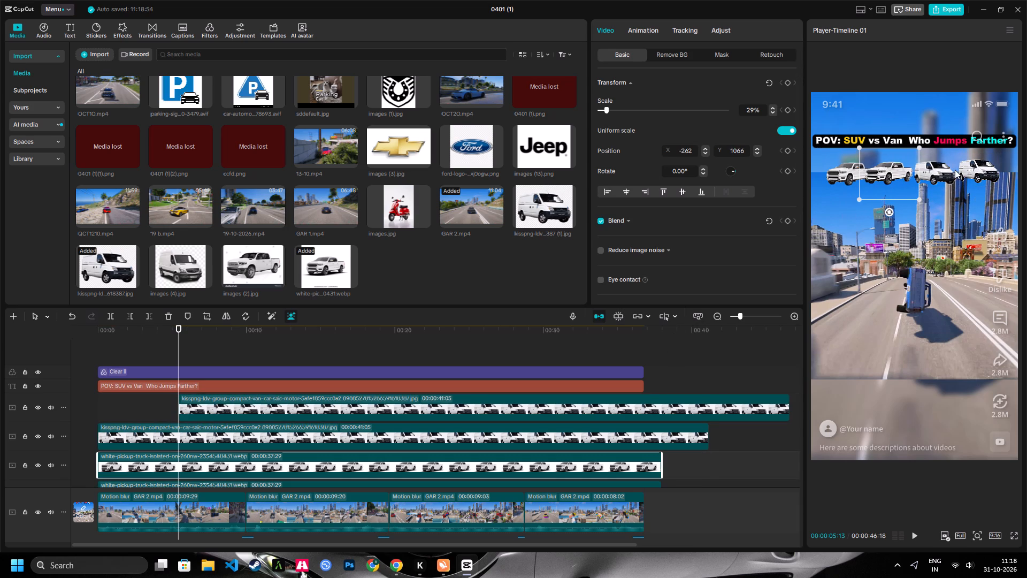
# Space the vans in the row, with the outer one at about X 734, Y 1119 and the inner one at X 285, Y 1116.
pyautogui.click(955, 170)
pyautogui.click(983, 166)
pyautogui.moveTo(978, 171); pyautogui.dragTo(984, 170)
pyautogui.click(940, 174)
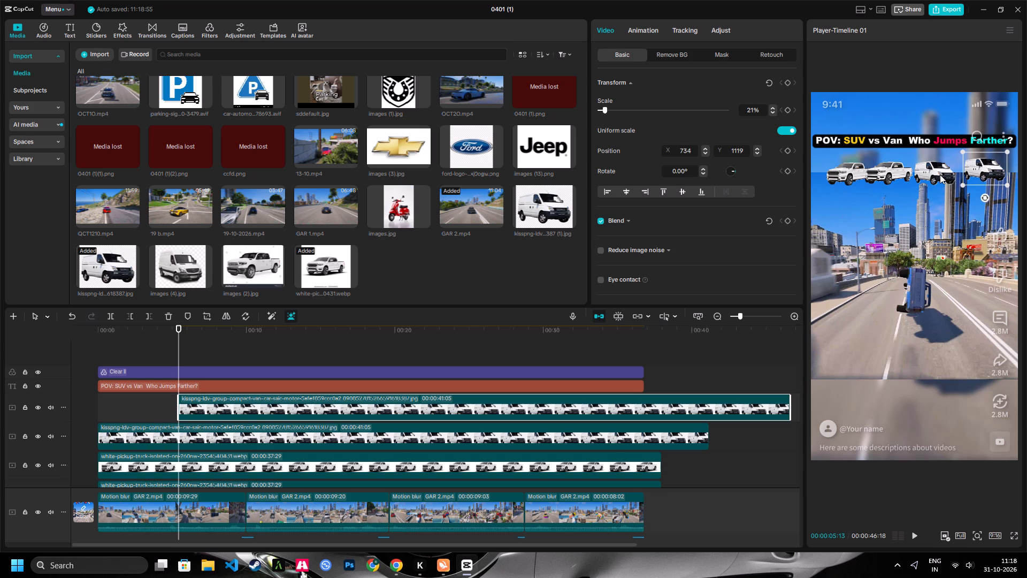
pyautogui.moveTo(938, 174); pyautogui.dragTo(945, 172)
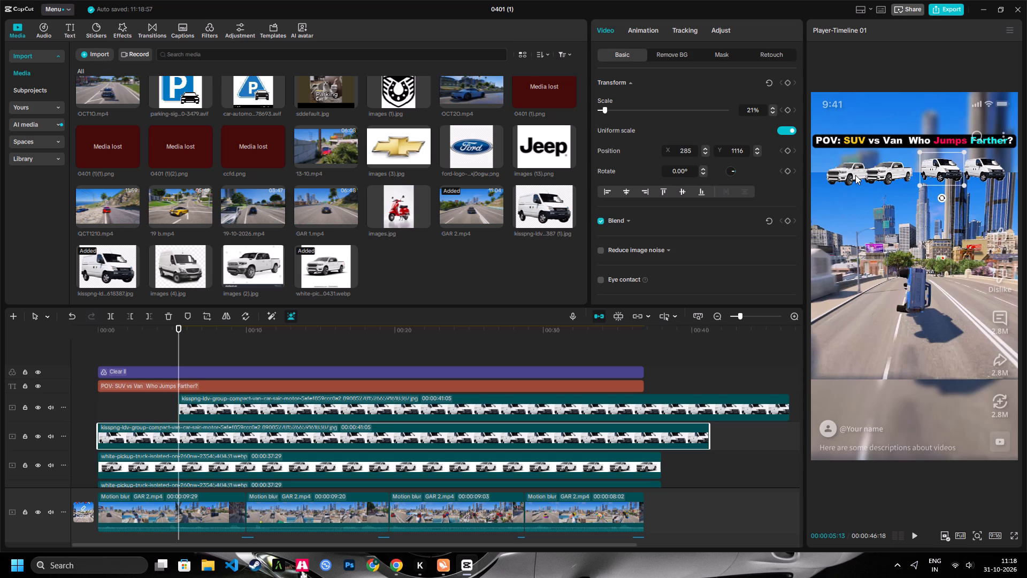
# Nudge the outer pickup slightly closer to the left edge of the video frame.
pyautogui.click(855, 174)
pyautogui.moveTo(852, 175); pyautogui.dragTo(846, 174)
# Select both pickups together and enlarge them to 31% scale, keeping them in the row below the title.
pyautogui.click(889, 171)
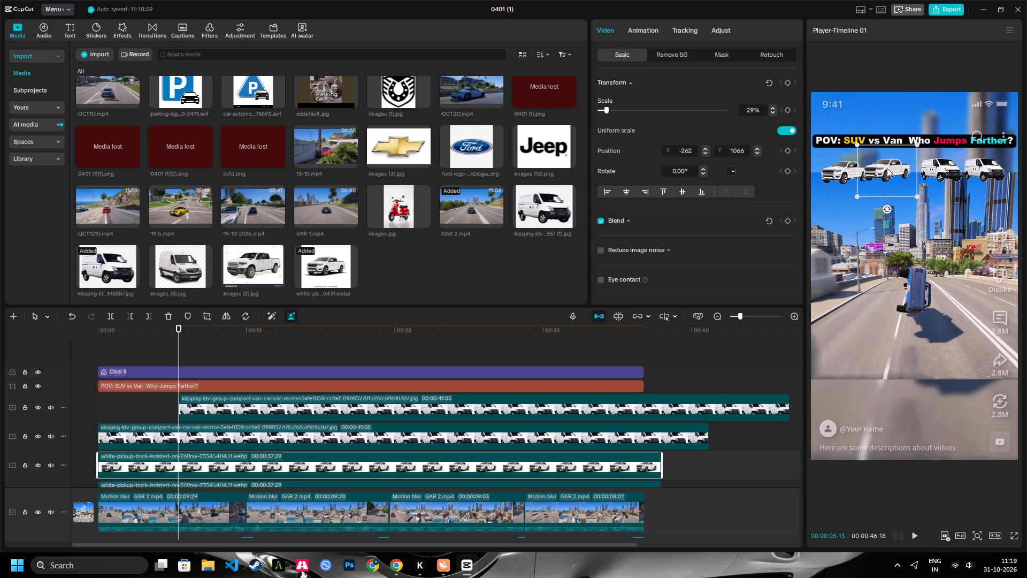
pyautogui.click(844, 163)
pyautogui.keyDown('ctrl'); pyautogui.click(883, 173); pyautogui.keyUp('ctrl')
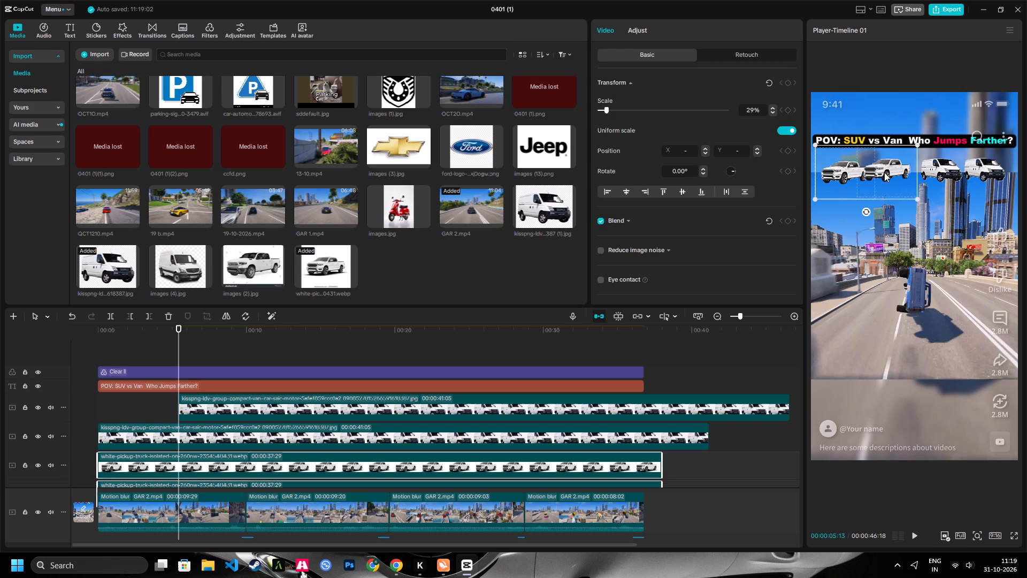
pyautogui.moveTo(918, 196); pyautogui.dragTo(922, 201)
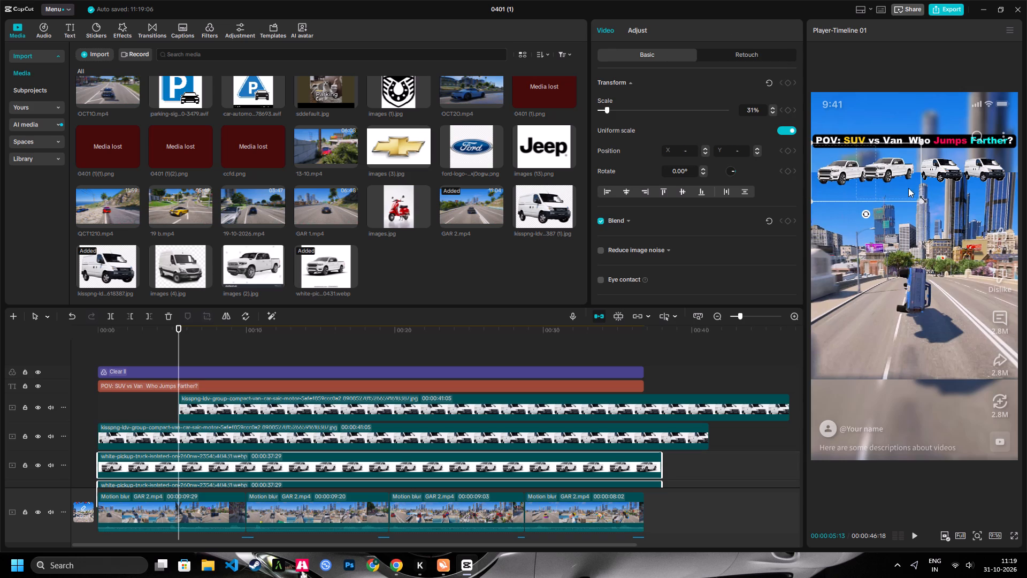
pyautogui.click(898, 180)
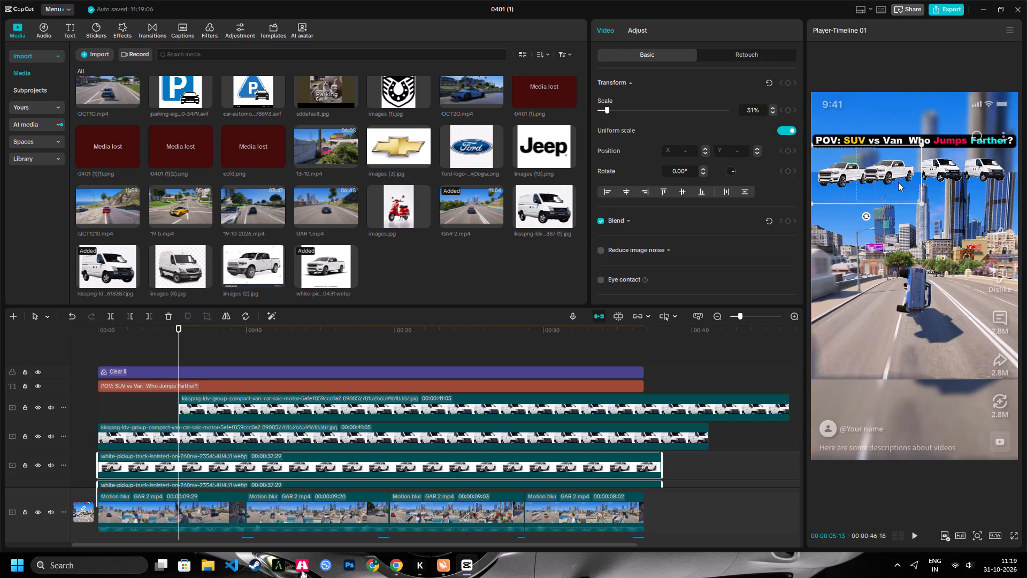
pyautogui.moveTo(917, 201); pyautogui.dragTo(917, 197)
# Reduce the two selected pickups together to 29% scale.
pyautogui.moveTo(917, 197); pyautogui.dragTo(913, 196)
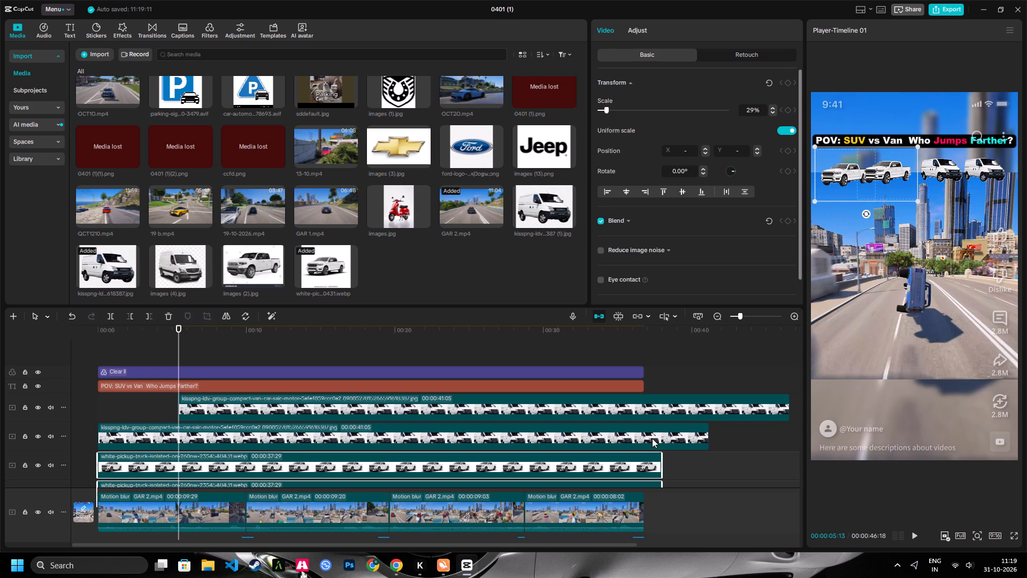
# Move the uppermost van clip, for the outer van at X 734, back to start at the beginning of the timeline.
pyautogui.scroll(-3, 689, 471)
pyautogui.click(349, 397)
pyautogui.moveTo(310, 382); pyautogui.dragTo(198, 379)
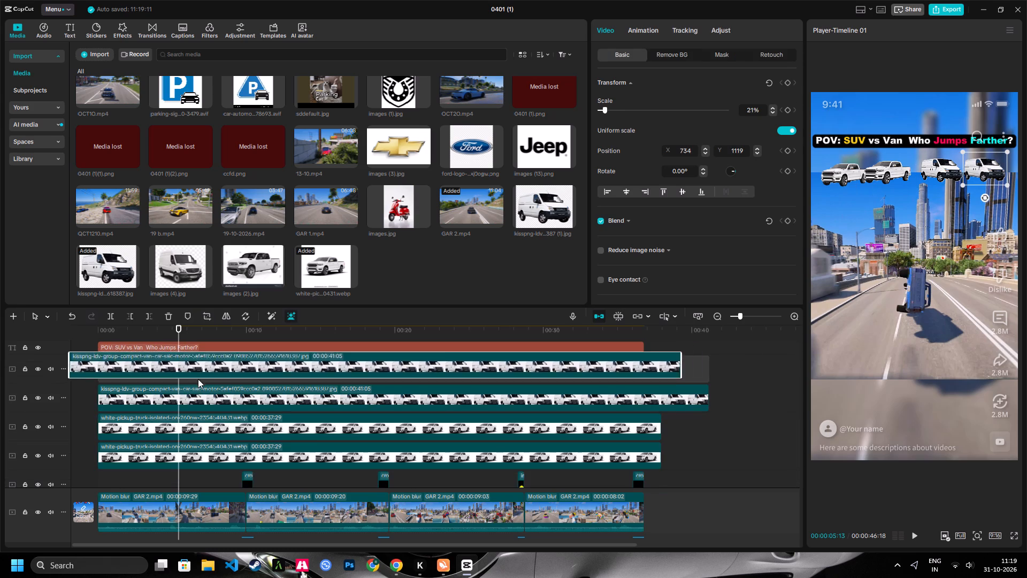
pyautogui.moveTo(198, 379); pyautogui.dragTo(107, 393)
# Select all four vehicle cutouts together and shrink them slightly as one group below the title.
pyautogui.moveTo(675, 453); pyautogui.dragTo(627, 374)
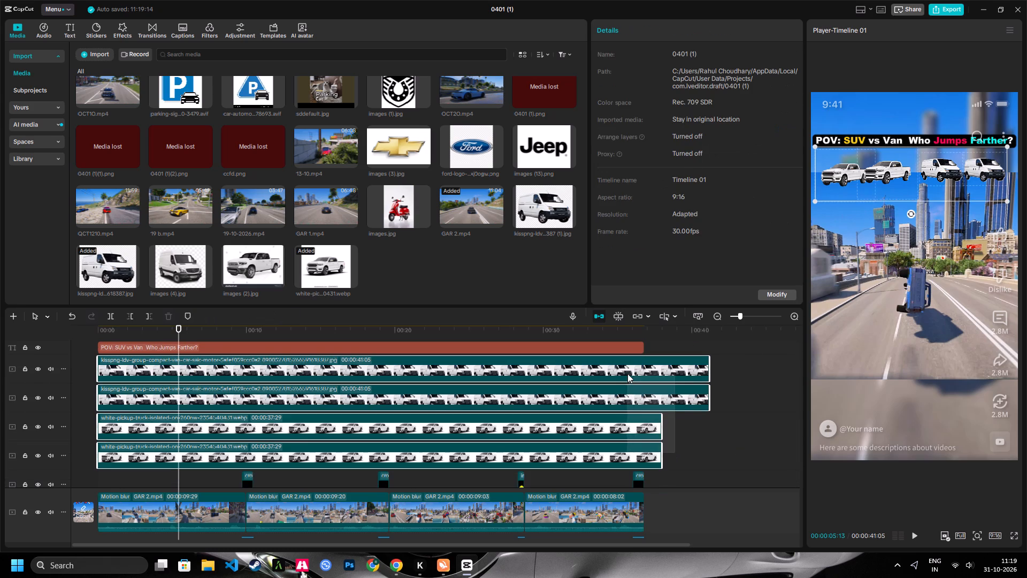
pyautogui.moveTo(627, 374); pyautogui.dragTo(627, 369)
pyautogui.moveTo(816, 203); pyautogui.dragTo(821, 200)
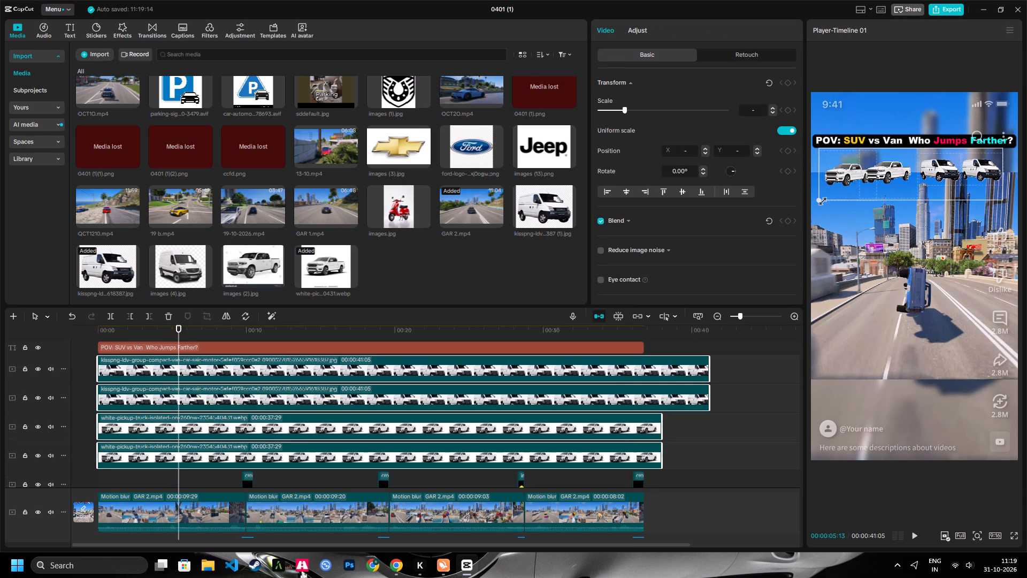
pyautogui.moveTo(821, 200); pyautogui.dragTo(822, 199)
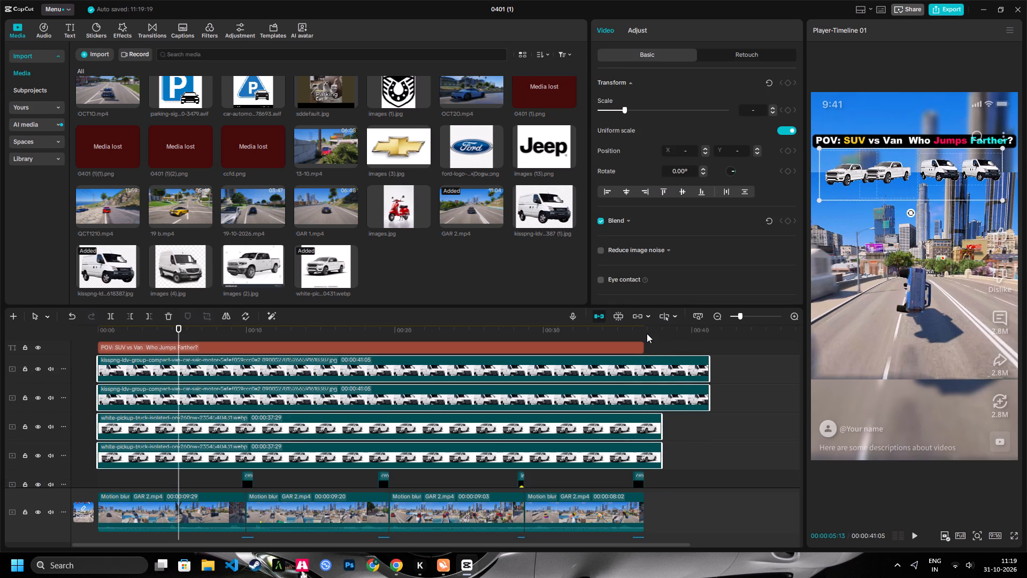
# Trim the excess of the four vehicle cutout clips at 00:00:36:25, where the main video ends.
pyautogui.moveTo(647, 333); pyautogui.dragTo(645, 325)
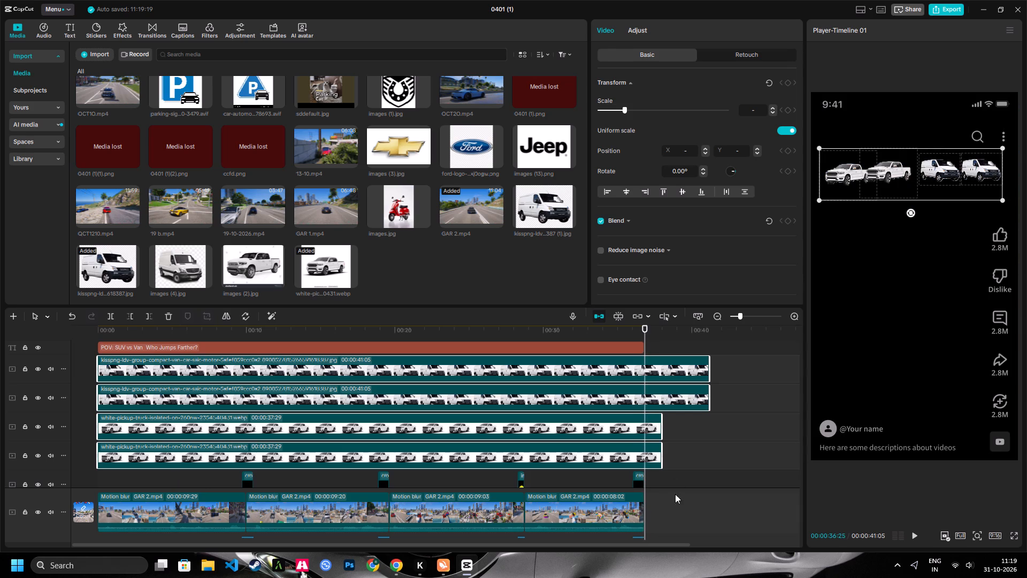
pyautogui.moveTo(678, 496); pyautogui.dragTo(627, 313)
pyautogui.doubleClick(143, 313)
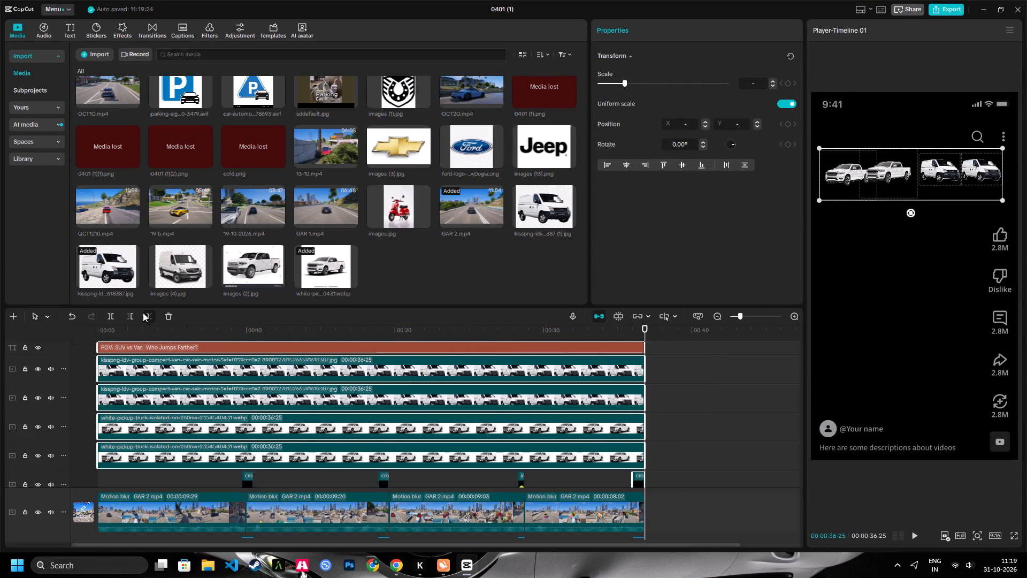
pyautogui.hotkey('shift', 'z')
pyautogui.press('space')
pyautogui.scroll(-5, 288, 404)
pyautogui.scroll(-3, 440, 407)
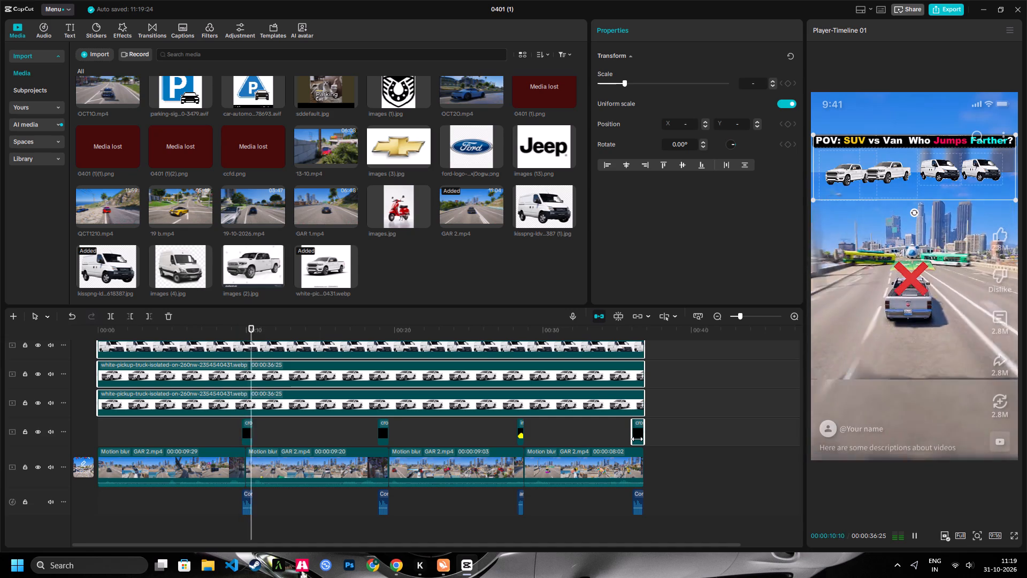
pyautogui.press('space')
pyautogui.moveTo(255, 328); pyautogui.dragTo(253, 329)
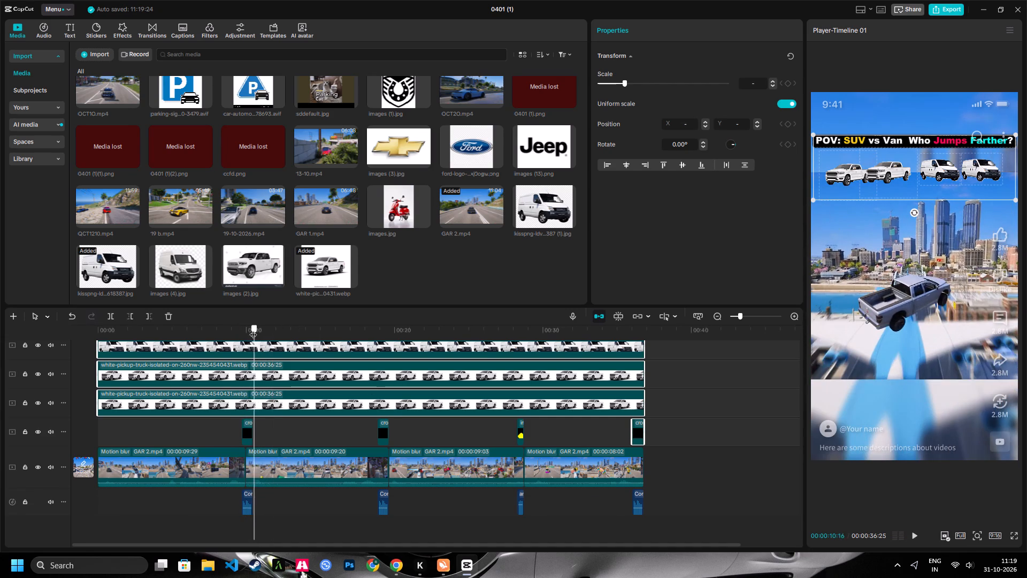
pyautogui.moveTo(253, 329); pyautogui.dragTo(246, 340)
pyautogui.moveTo(743, 314); pyautogui.dragTo(744, 314)
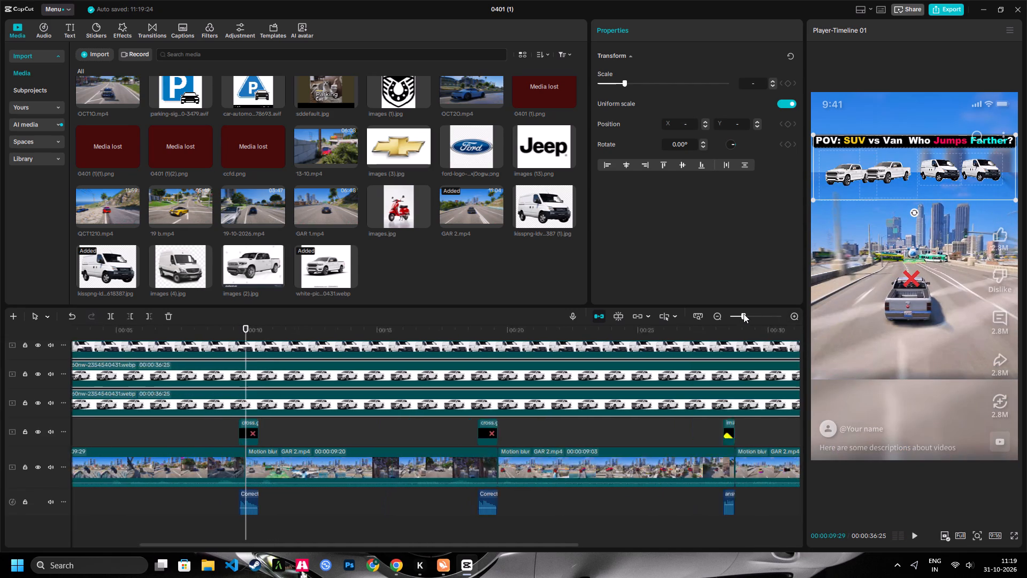
pyautogui.moveTo(744, 314); pyautogui.dragTo(750, 314)
pyautogui.keyDown('ctrl'); pyautogui.click(253, 430); pyautogui.keyUp('ctrl')
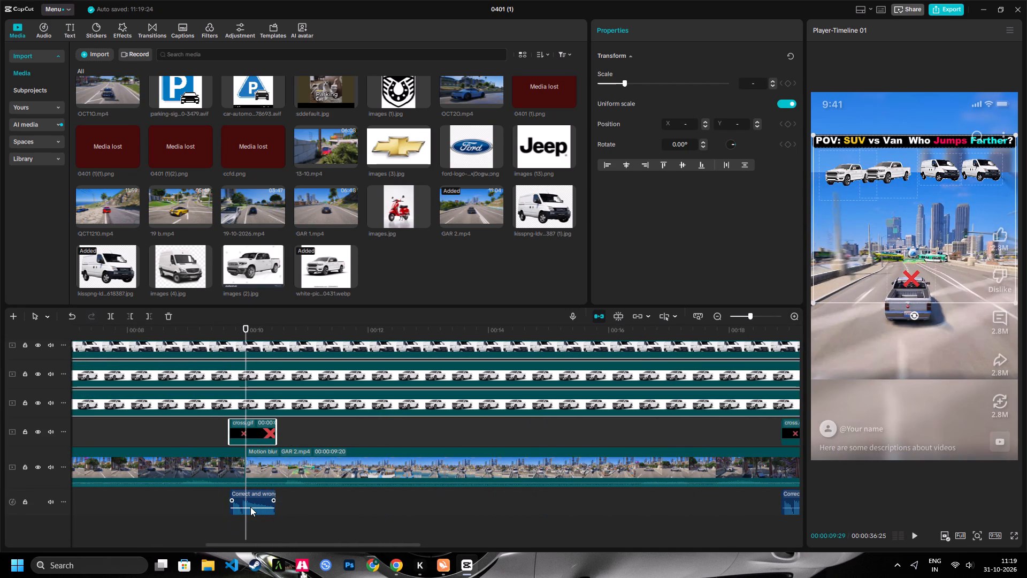
pyautogui.keyDown('ctrl'); pyautogui.click(250, 507); pyautogui.keyUp('ctrl')
pyautogui.moveTo(258, 429); pyautogui.dragTo(243, 431)
pyautogui.hotkey('ctrl', 'z')
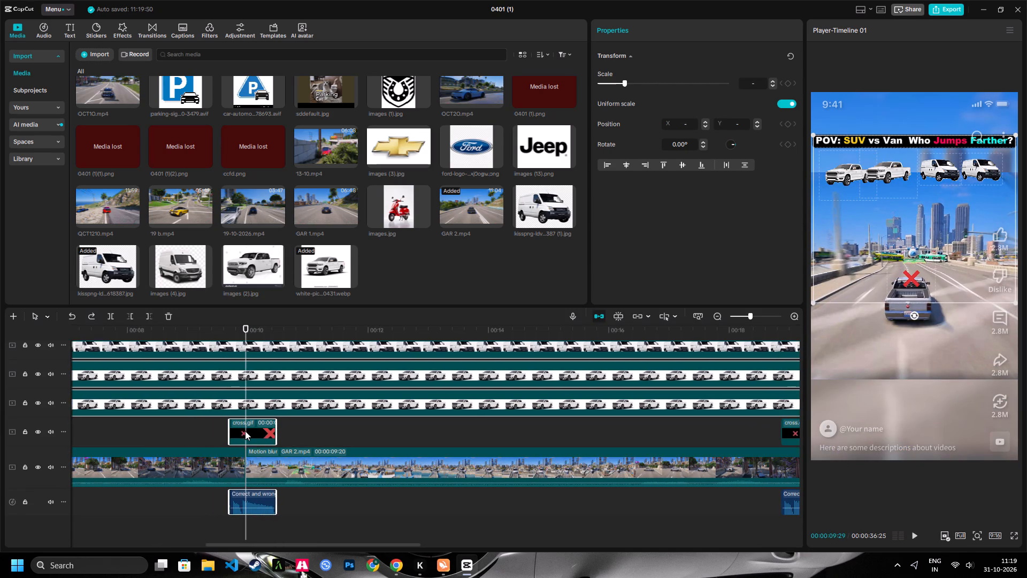
pyautogui.click(250, 432)
pyautogui.keyDown('ctrl'); pyautogui.click(251, 498); pyautogui.keyUp('ctrl')
pyautogui.moveTo(256, 427); pyautogui.dragTo(233, 435)
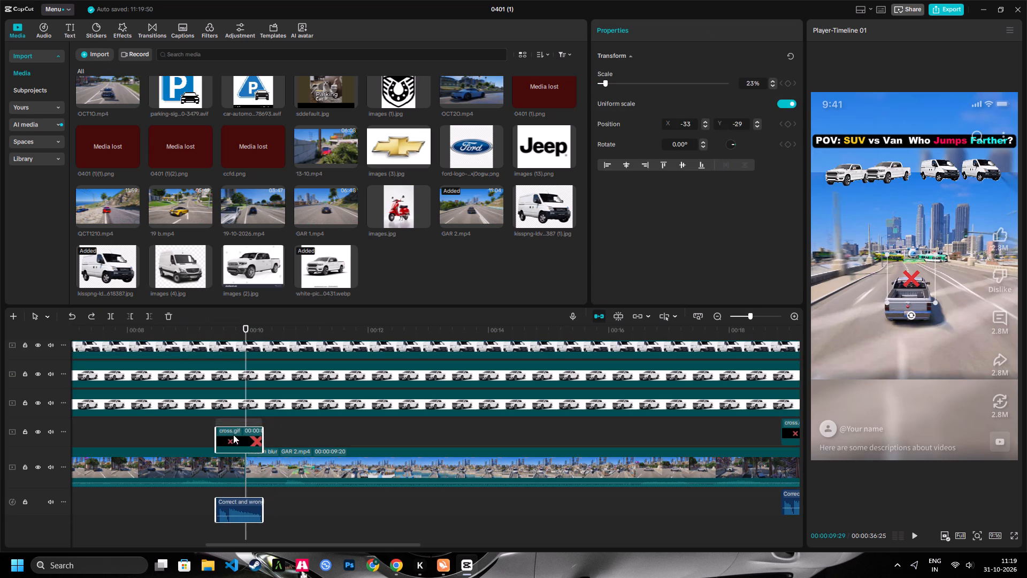
pyautogui.moveTo(233, 435); pyautogui.dragTo(225, 427)
# Play the short through to its end to check the cross timing, cutouts and title.
pyautogui.click(177, 330)
pyautogui.hotkey('shift', 'z')
pyautogui.press('space')
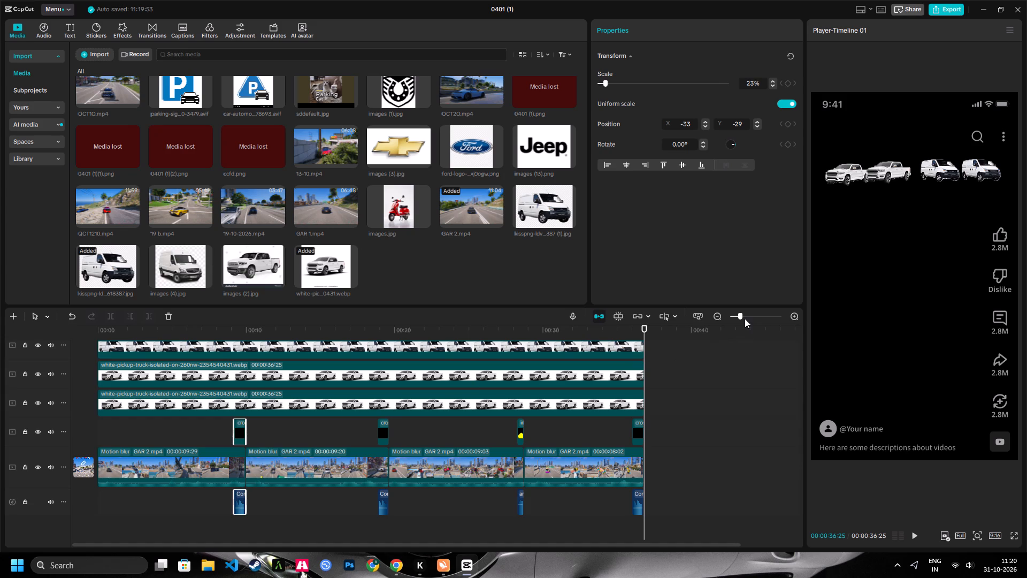
# Trim the four cutout clips at 00:00:36:24 to remove the extra frame past the main video, and replay the opening.
pyautogui.moveTo(745, 318); pyautogui.dragTo(780, 317)
pyautogui.moveTo(531, 329); pyautogui.dragTo(536, 326)
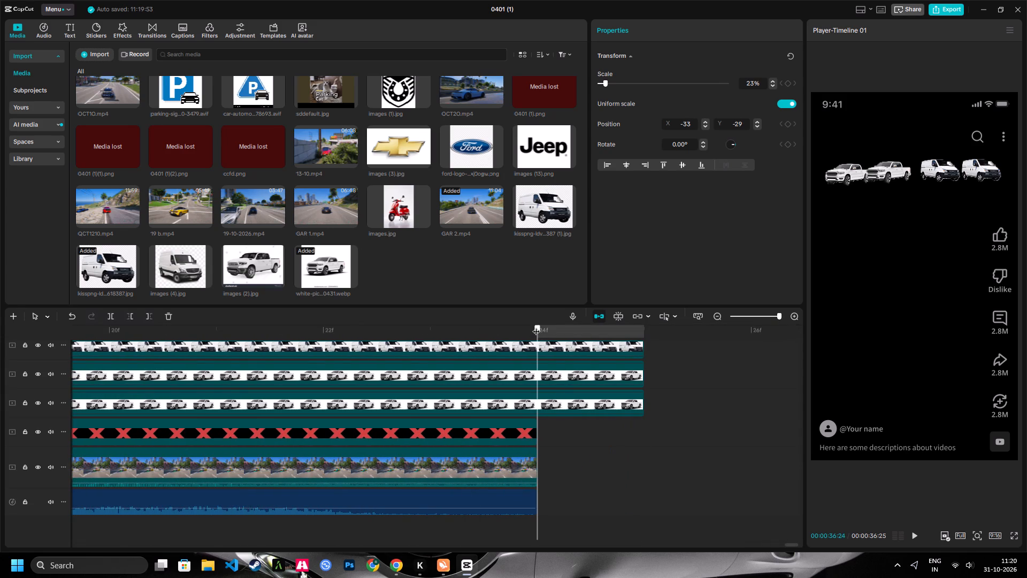
pyautogui.moveTo(536, 326); pyautogui.dragTo(538, 328)
pyautogui.scroll(4, 589, 444)
pyautogui.moveTo(583, 473); pyautogui.dragTo(568, 309)
pyautogui.click(144, 314)
pyautogui.write('z')
pyautogui.press('space')
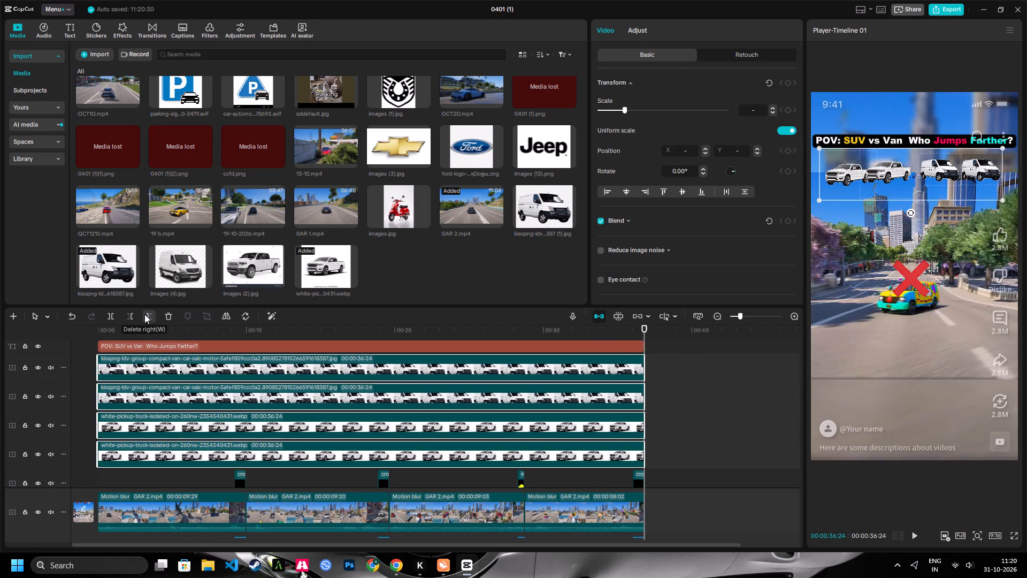
pyautogui.press('space')
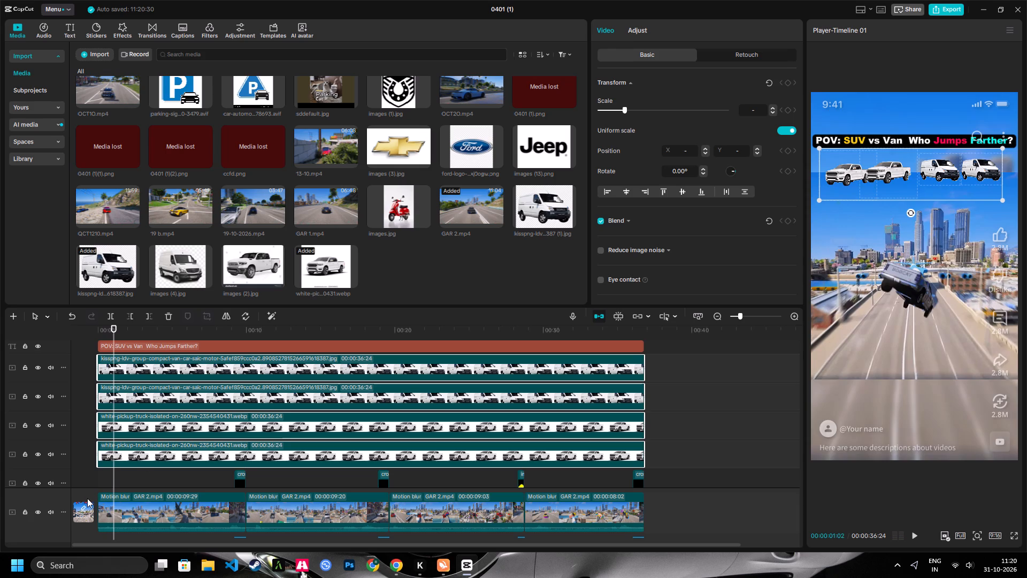
# Delete the current video cover.
pyautogui.click(91, 501)
pyautogui.click(454, 313)
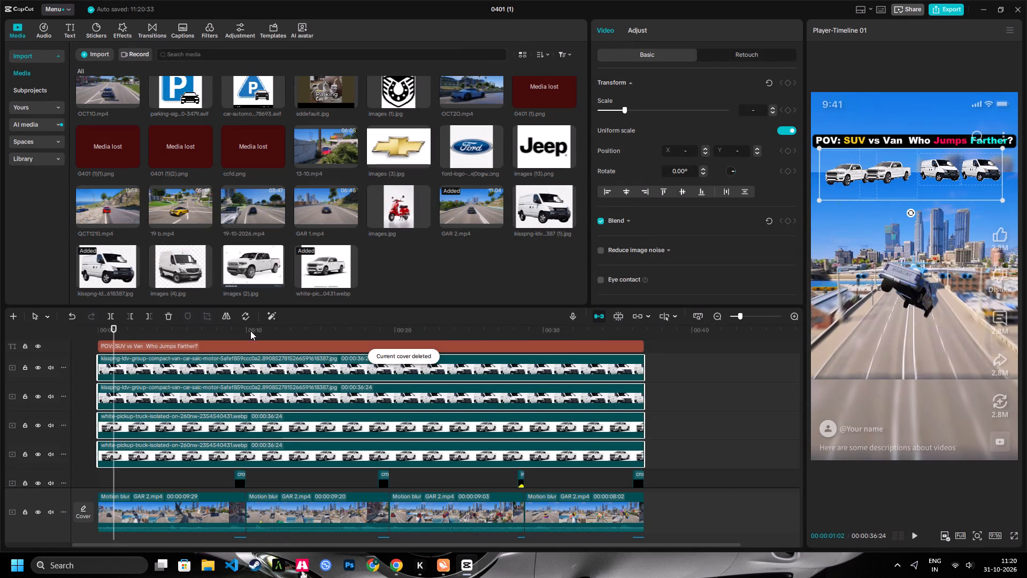
# Set the frame at 00:00:13:11, with the silver pickup in mid-jump, as the new cover and save it without signing in.
pyautogui.moveTo(250, 331); pyautogui.dragTo(300, 348)
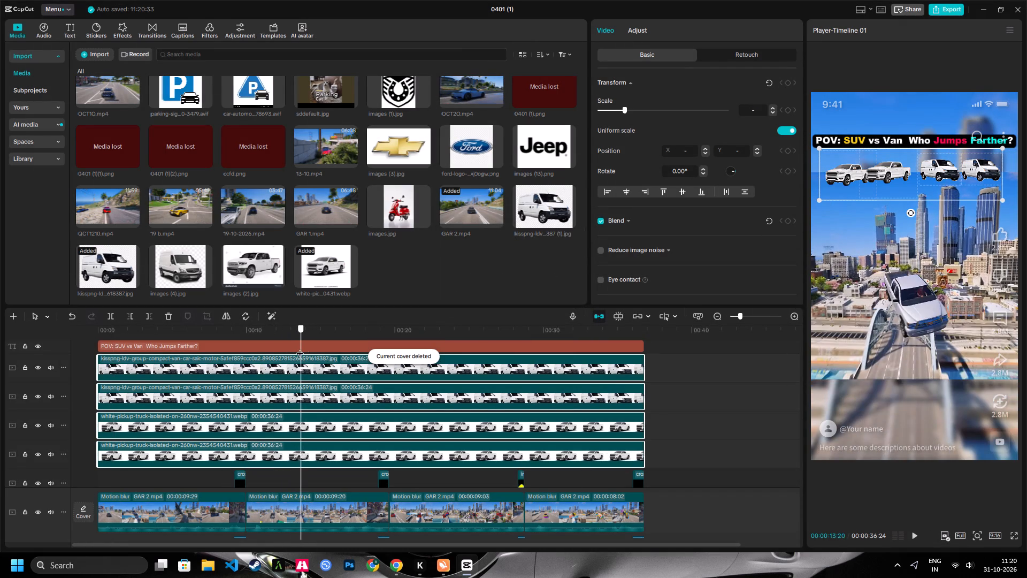
pyautogui.moveTo(300, 348); pyautogui.dragTo(296, 351)
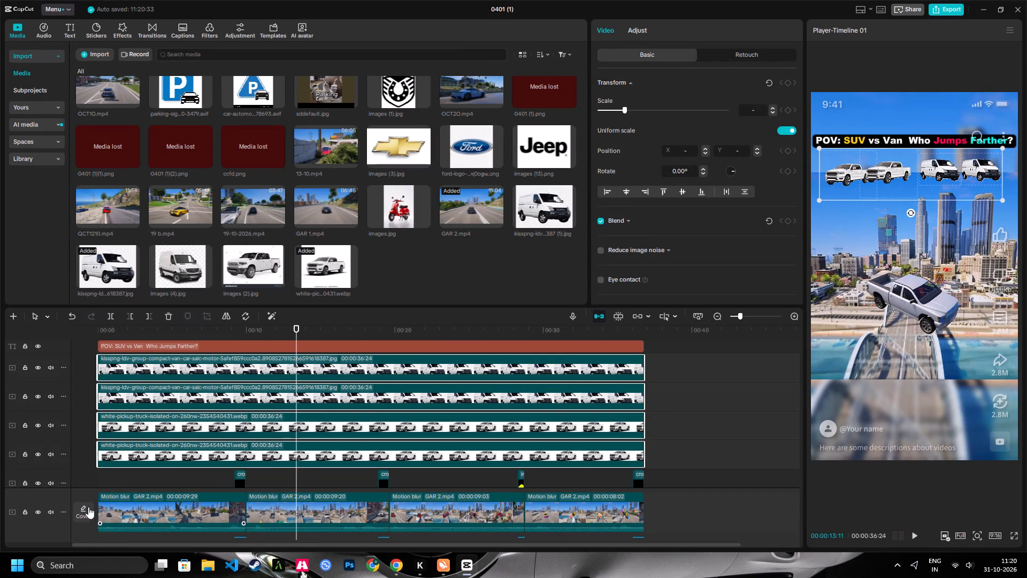
pyautogui.click(81, 509)
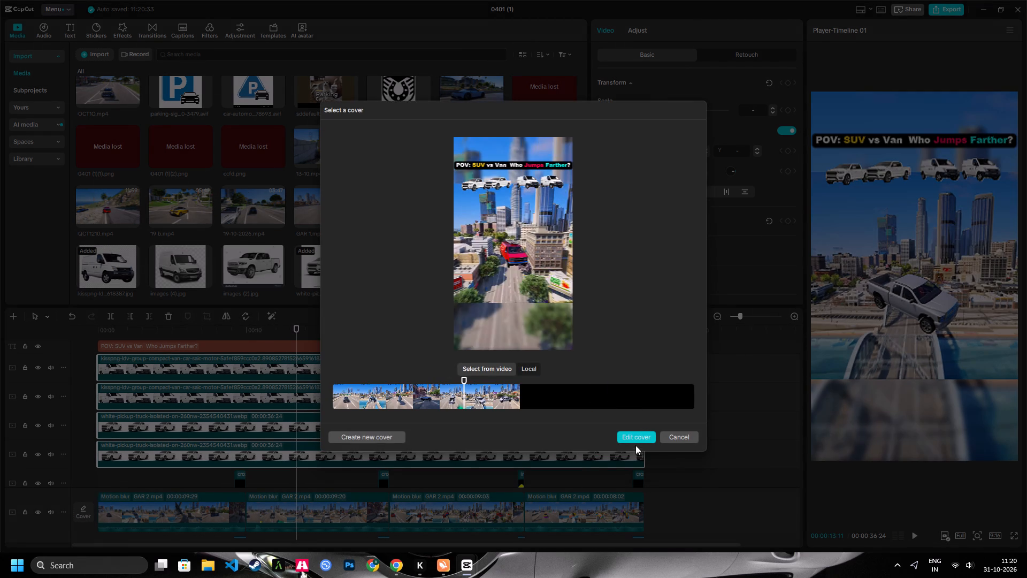
pyautogui.click(633, 439)
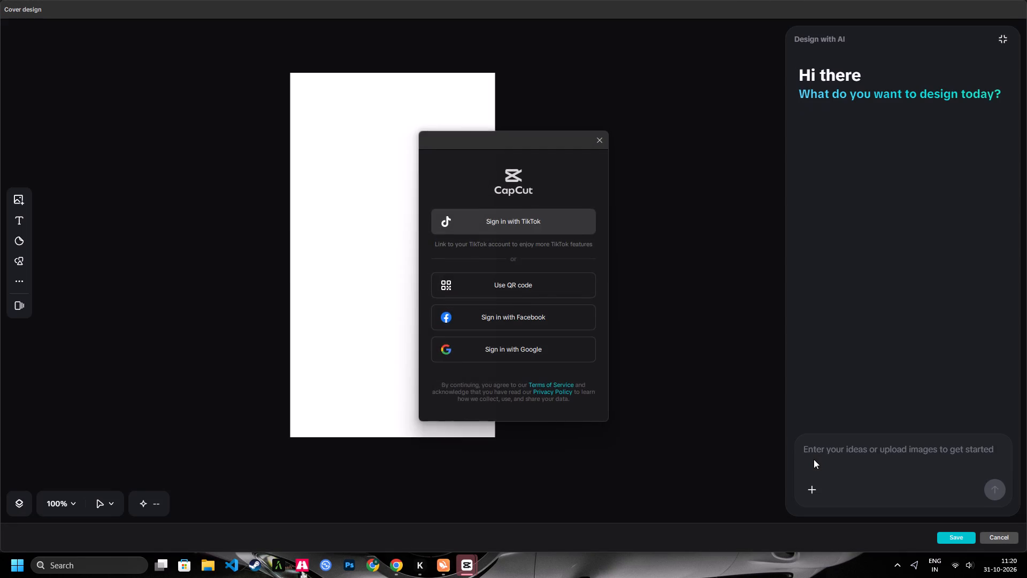
pyautogui.click(608, 142)
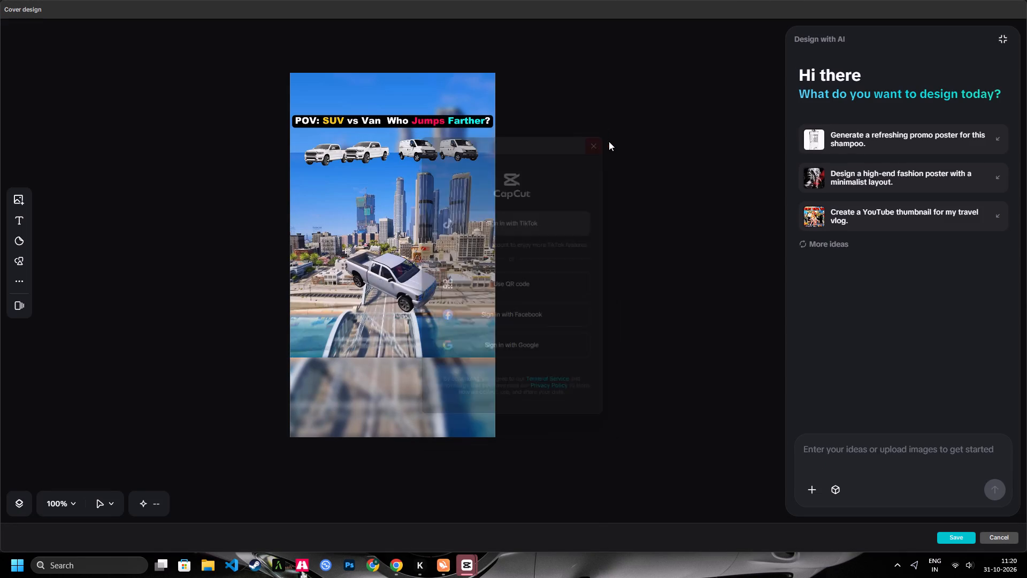
pyautogui.click(968, 535)
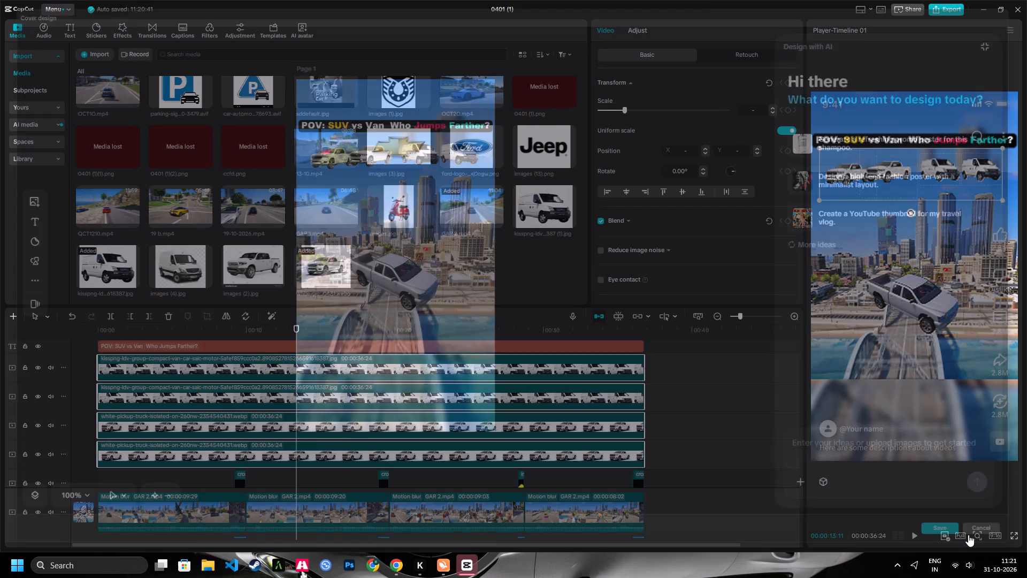
# Play the last frames and the opening seconds of the short to check its ending and start.
pyautogui.hotkey('shift', 'z')
pyautogui.press('space')
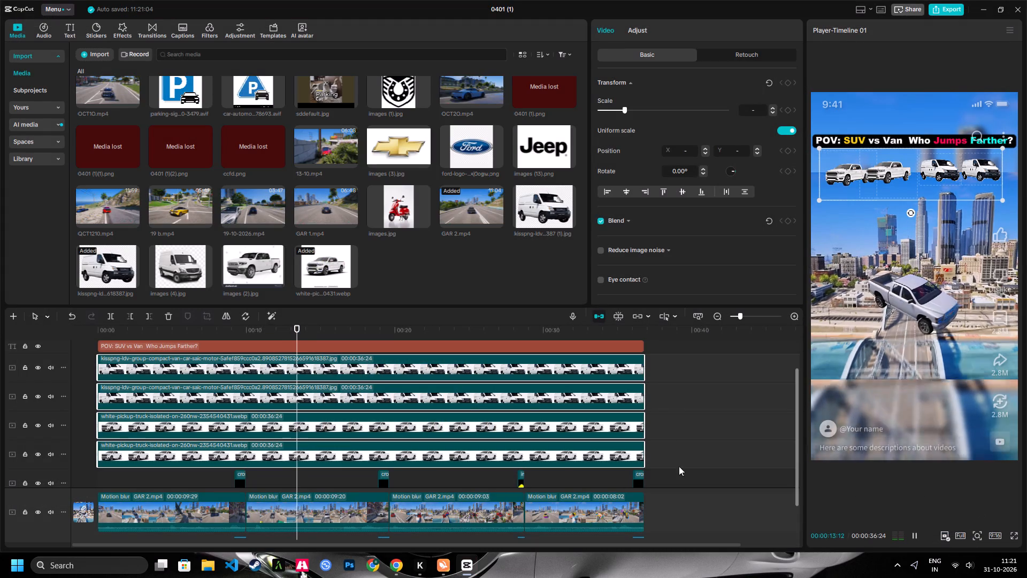
pyautogui.click(642, 333)
pyautogui.scroll(-5, 640, 352)
pyautogui.press('space')
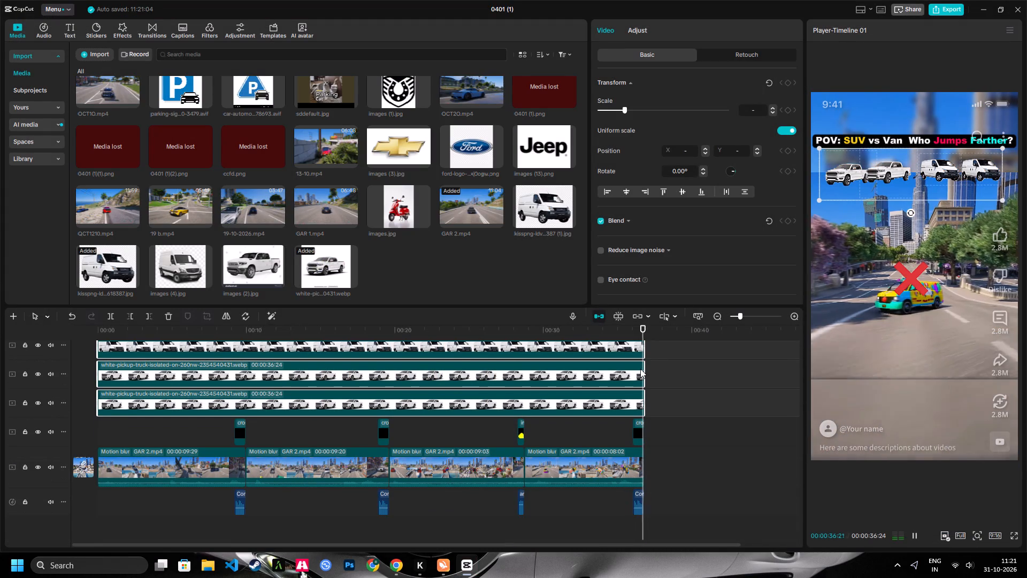
pyautogui.press('space')
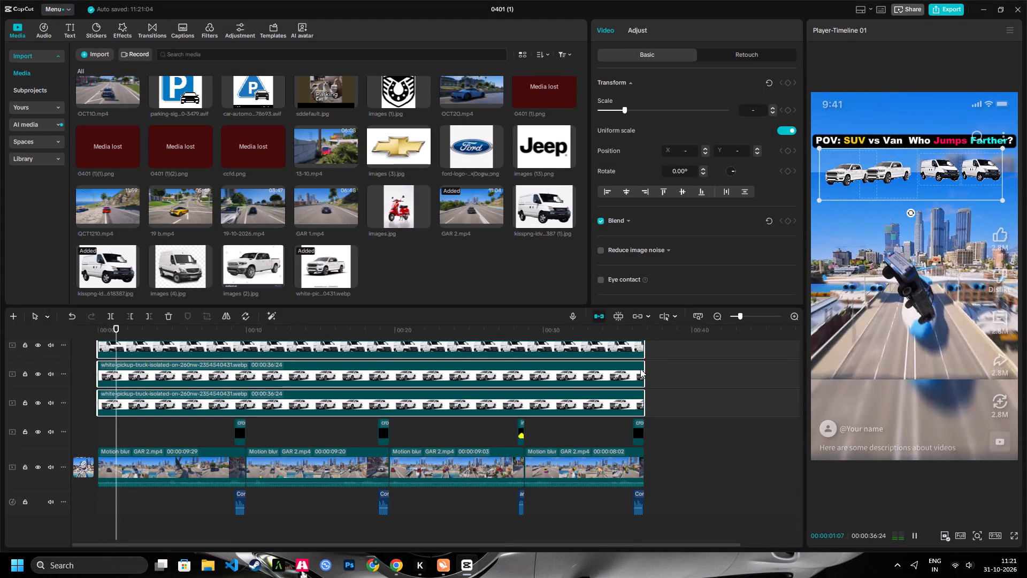
pyautogui.press('space')
# Open the export settings and set the frame rate to 60fps.
pyautogui.click(961, 4)
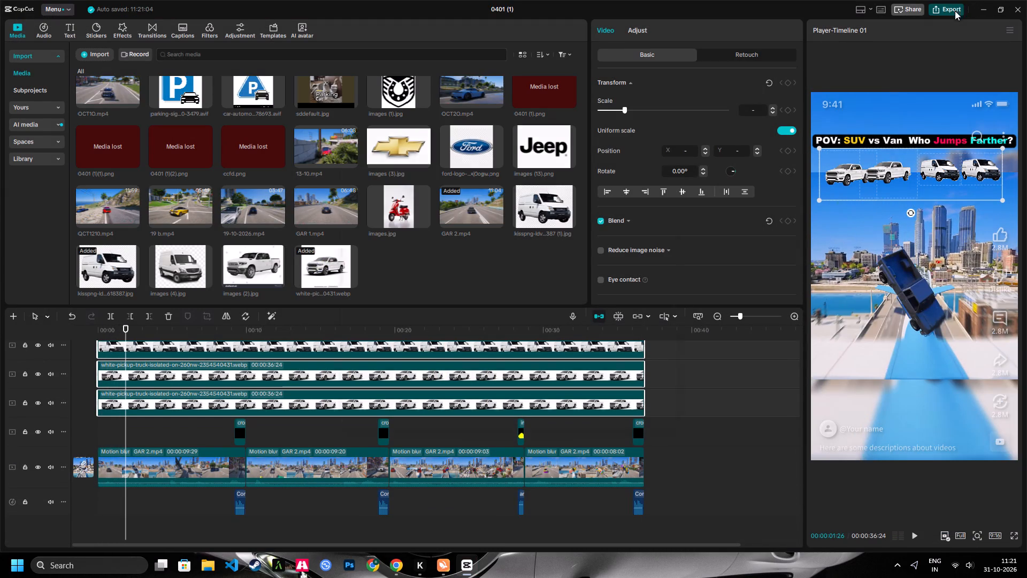
pyautogui.click(588, 294)
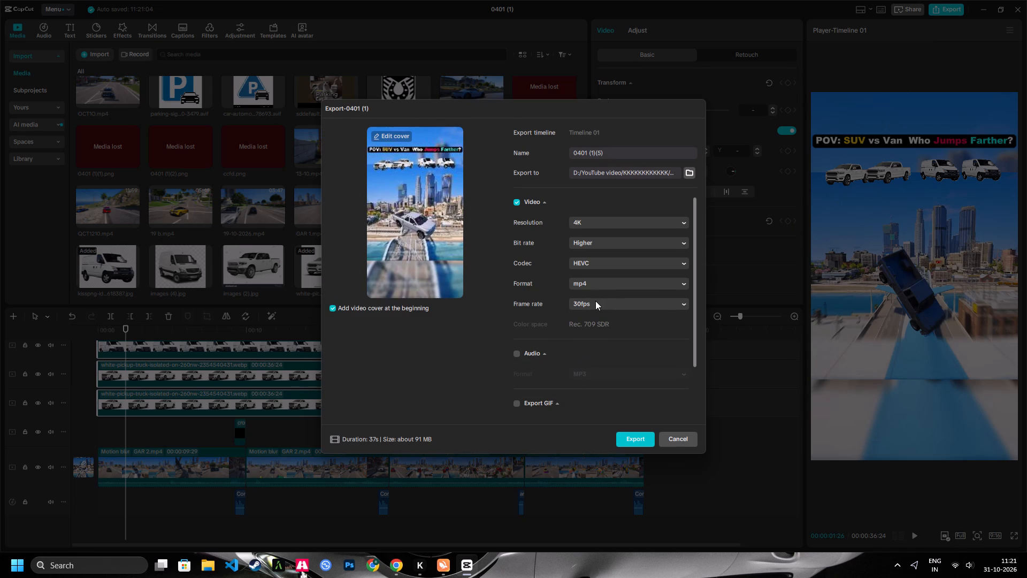
pyautogui.click(595, 301)
pyautogui.click(593, 419)
# Name the export 2N2 and start exporting the 4K HEVC mp4 video.
pyautogui.moveTo(612, 154); pyautogui.dragTo(480, 153)
pyautogui.press('BackSpace')
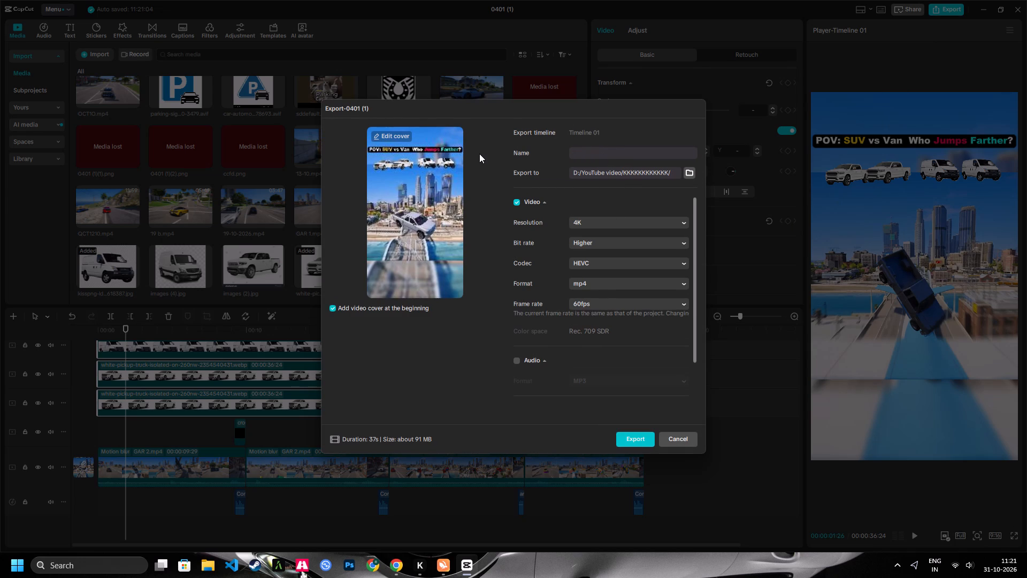
pyautogui.press('2')
pyautogui.press('n')
pyautogui.press('2')
pyautogui.click(623, 434)
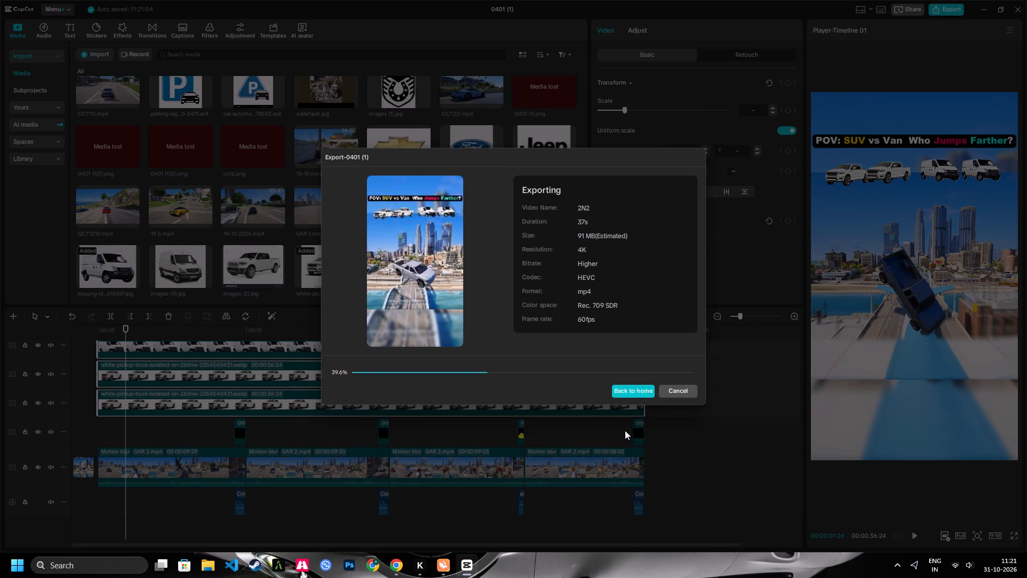
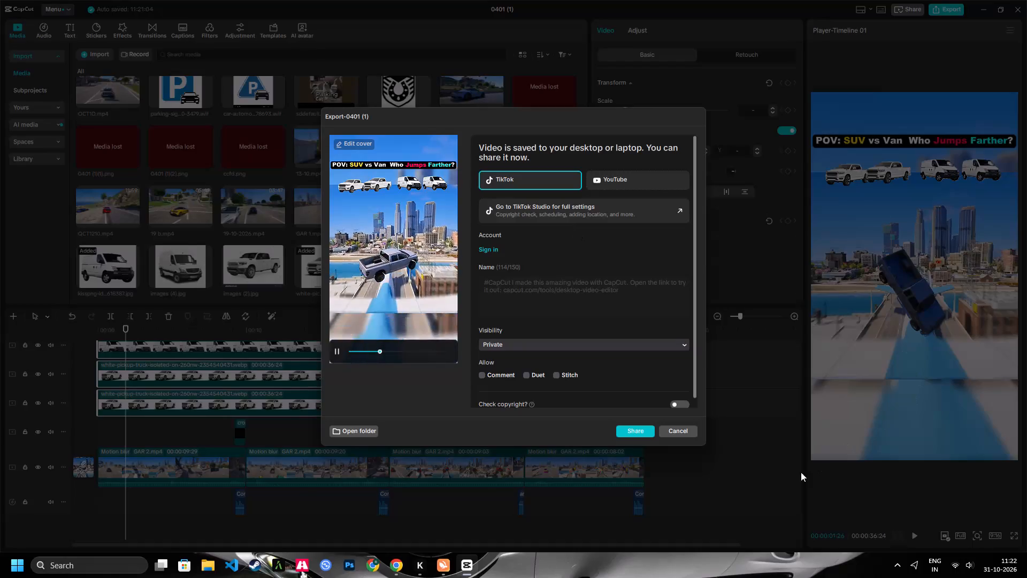
# Close the finished export without sharing the video to TikTok or YouTube.
pyautogui.click(683, 438)
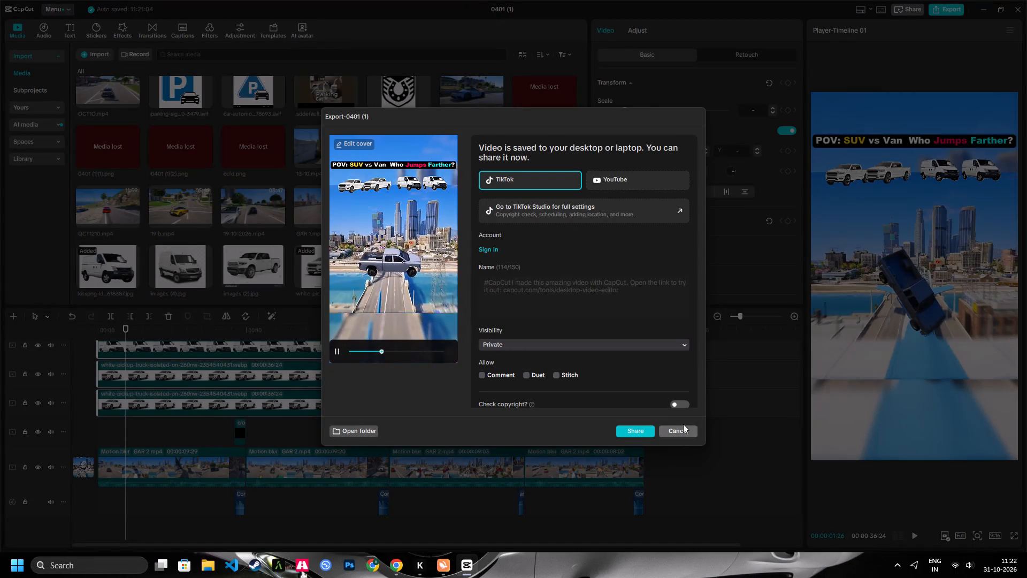
pyautogui.click(683, 424)
pyautogui.click(674, 435)
# Delete the first three GAR 2.mp4 clips from the main track, keeping only the last one.
pyautogui.click(457, 468)
pyautogui.press('Delete')
pyautogui.click(311, 456)
pyautogui.press('Delete')
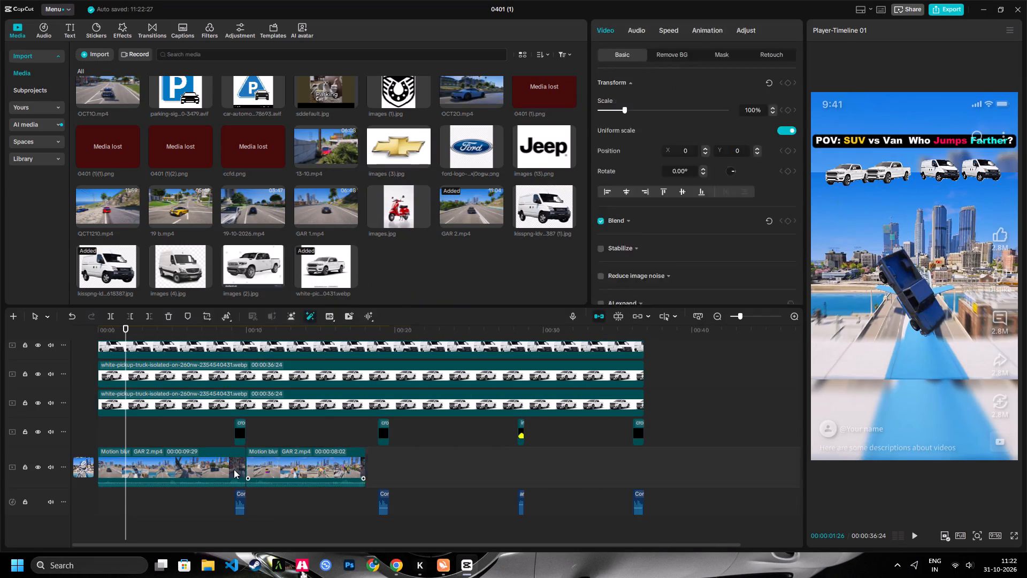
pyautogui.click(209, 466)
pyautogui.press('Delete')
# Trim away the start of the remaining GAR 2.mp4 clip up to 00:00:05:27.
pyautogui.click(186, 329)
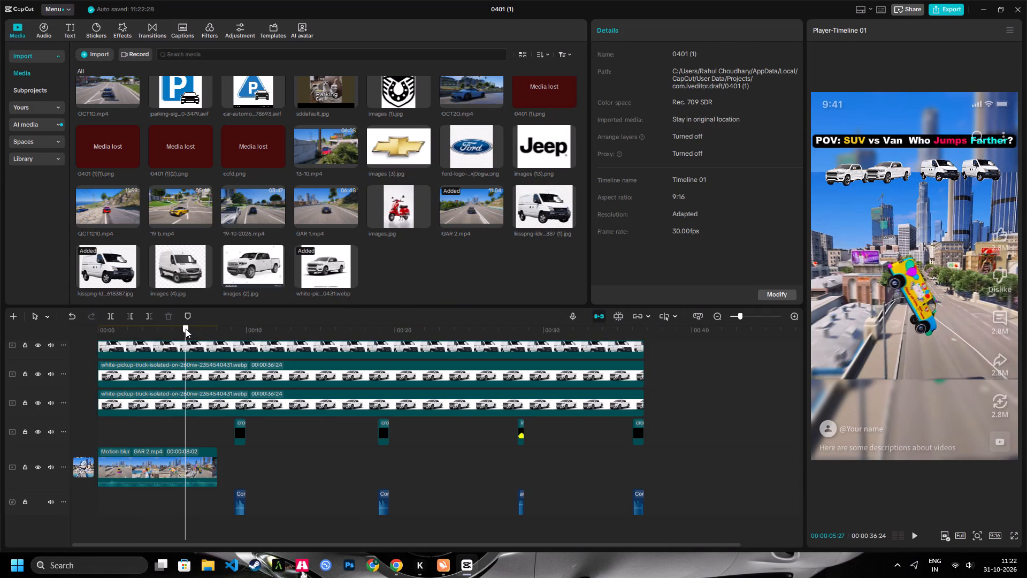
pyautogui.click(169, 472)
pyautogui.click(133, 320)
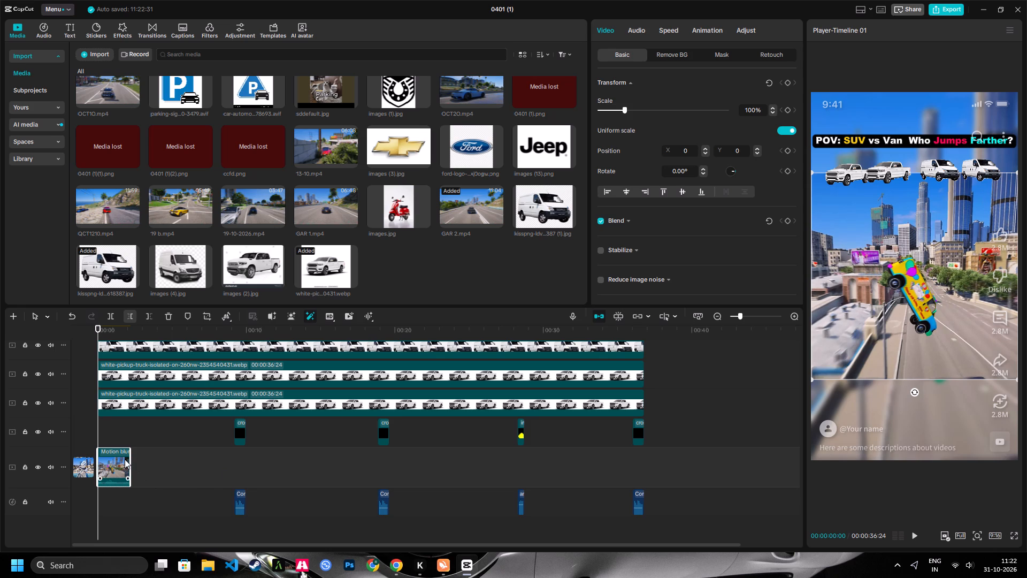
# Extend the end of the GAR 2.mp4 clip to its full remaining footage, 00:01:29:24 long, and fit it in the timeline.
pyautogui.moveTo(131, 456); pyautogui.dragTo(1026, 477)
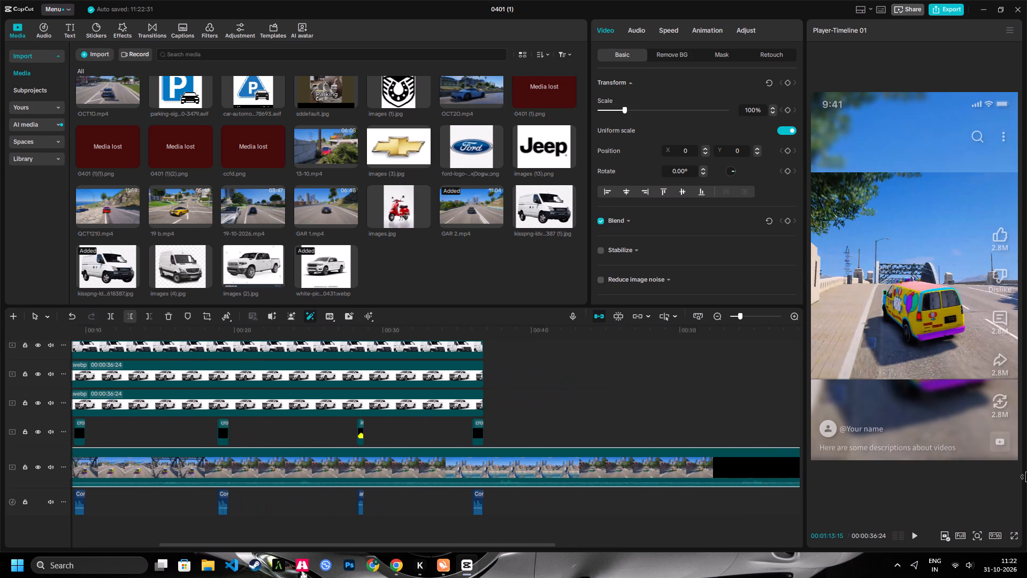
pyautogui.moveTo(1026, 477); pyautogui.dragTo(1026, 482)
pyautogui.hotkey('shift', 'z')
# Play through the extended GAR 2.mp4 footage to look for where the next jump scene with the clown van begins.
pyautogui.hotkey('shift', 'space')
pyautogui.press('space')
pyautogui.press('space')
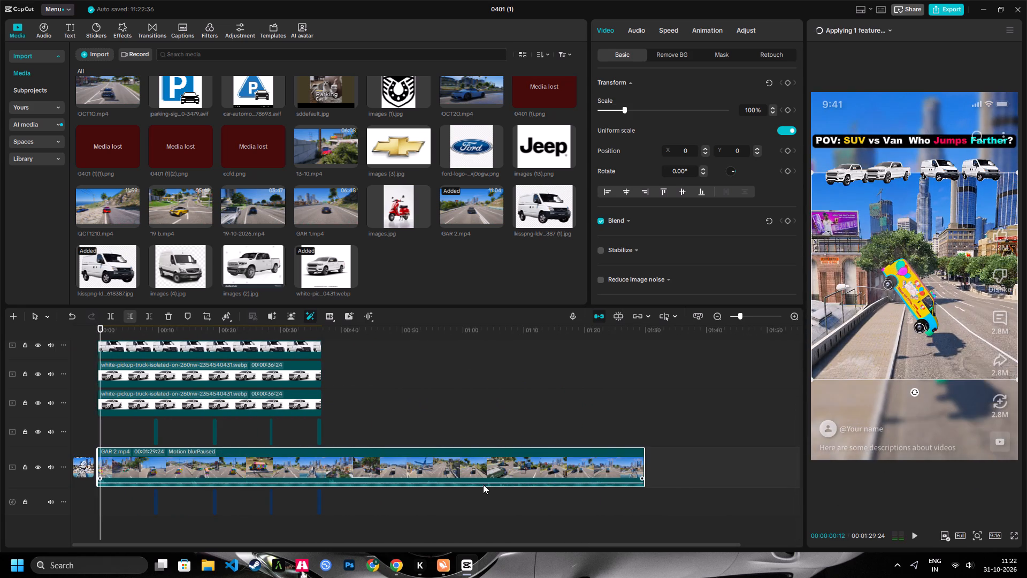
pyautogui.press('space')
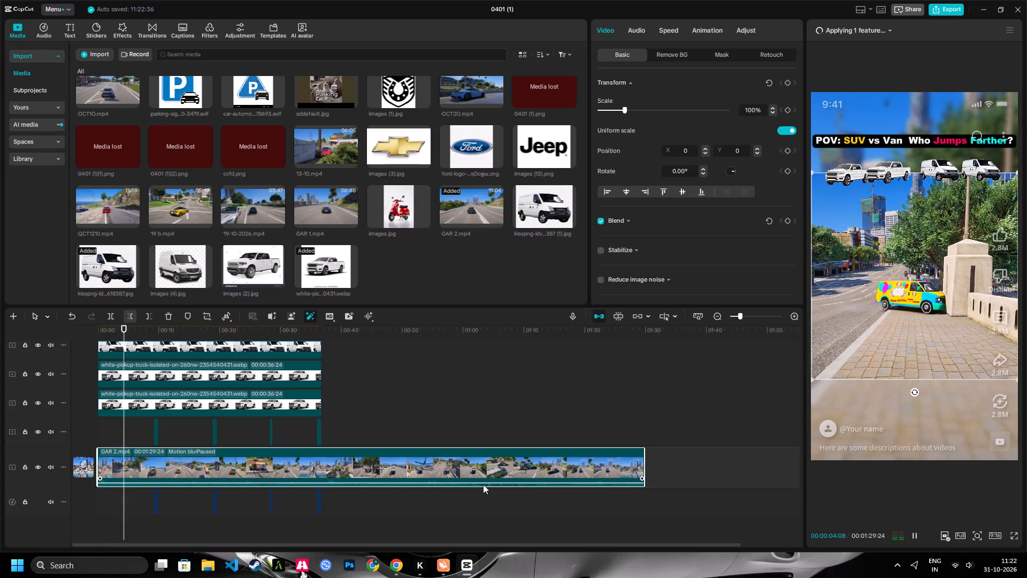
pyautogui.press('space')
pyautogui.press('space')
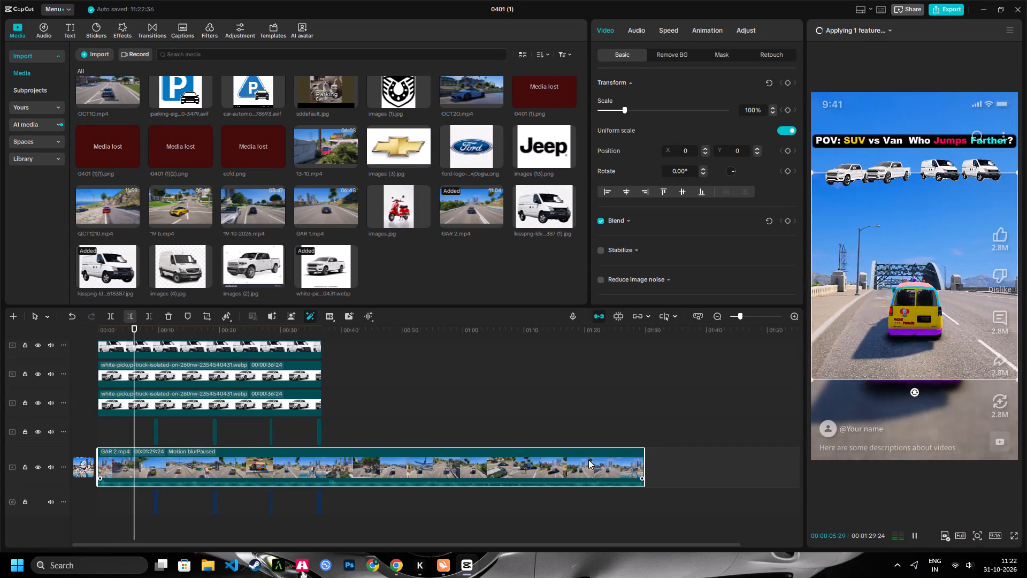
pyautogui.press('space')
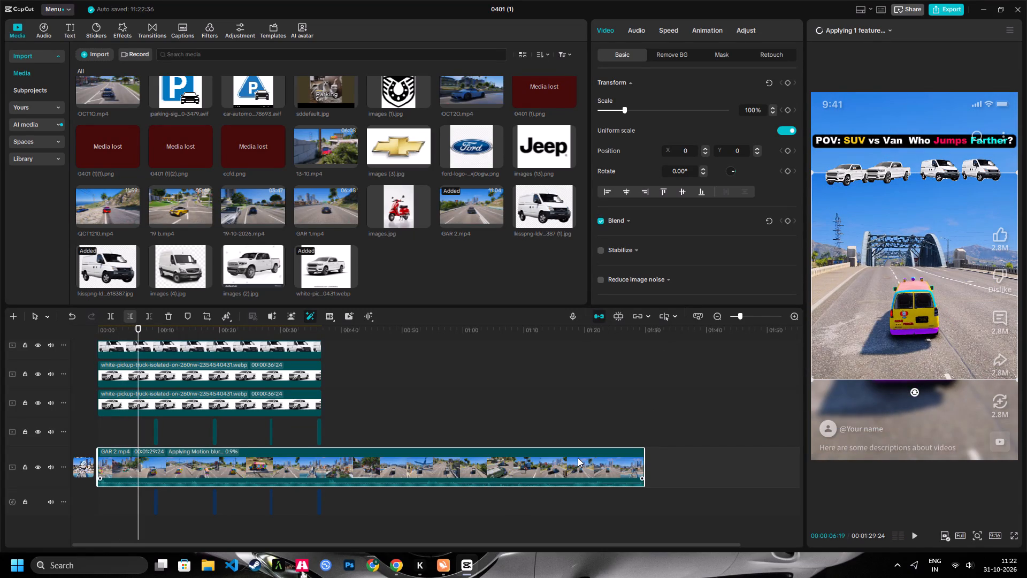
pyautogui.press('space')
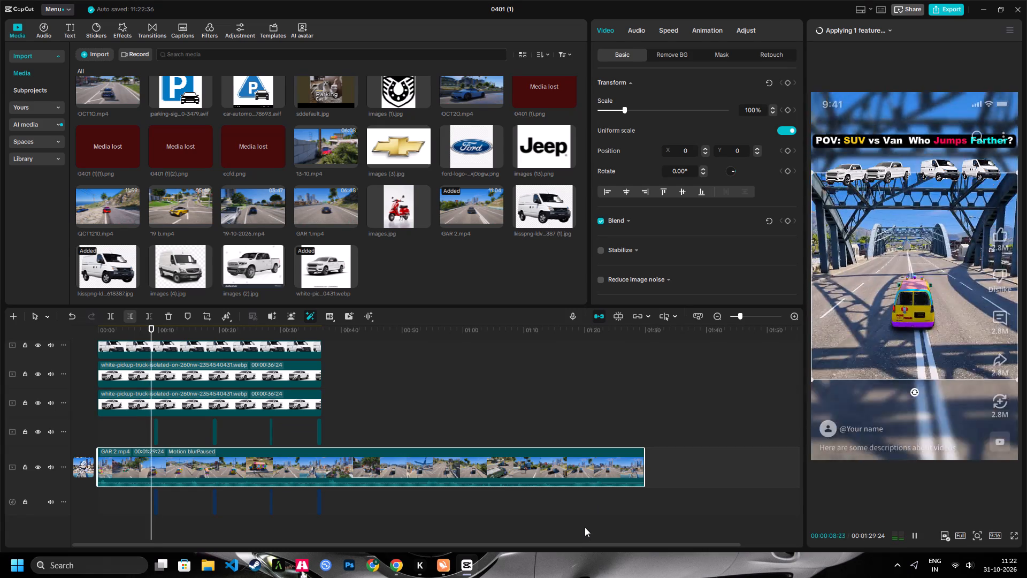
pyautogui.press('space')
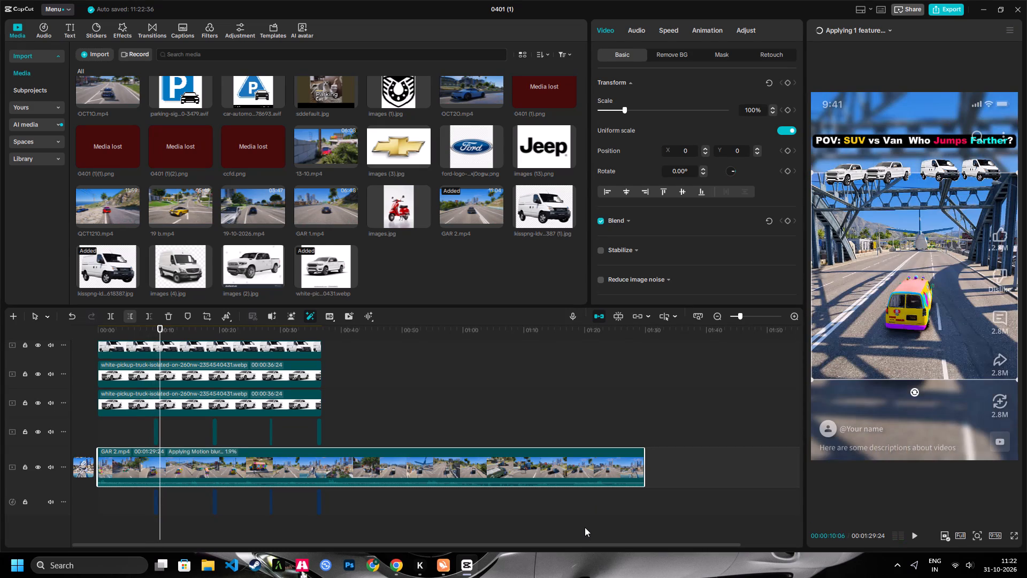
pyautogui.press('space')
pyautogui.press('space')
pyautogui.press('space')
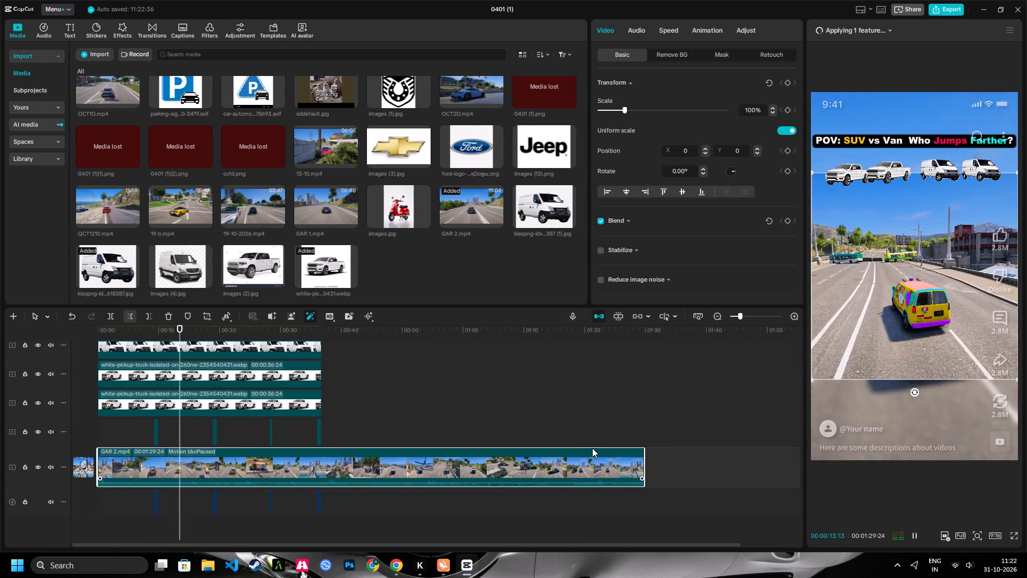
pyautogui.press('space')
pyautogui.press('space')
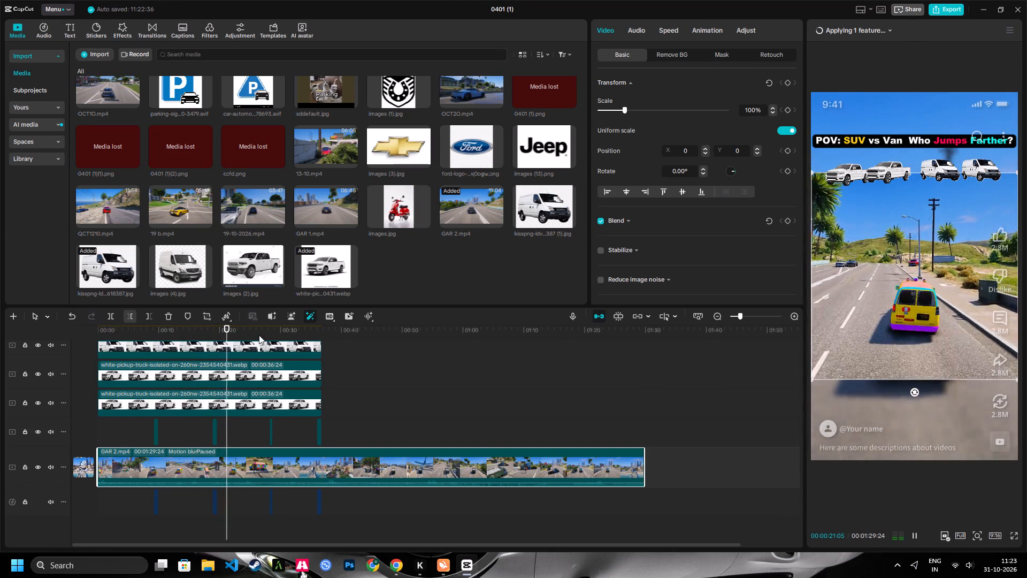
pyautogui.click(241, 330)
pyautogui.press('space')
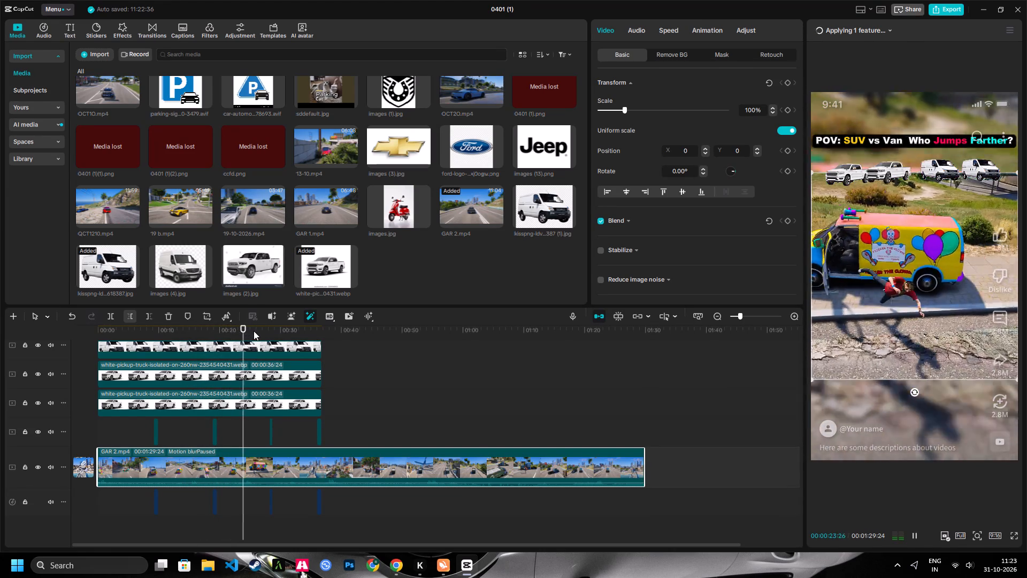
pyautogui.click(254, 331)
pyautogui.press('space')
pyautogui.press('space')
pyautogui.press('space')
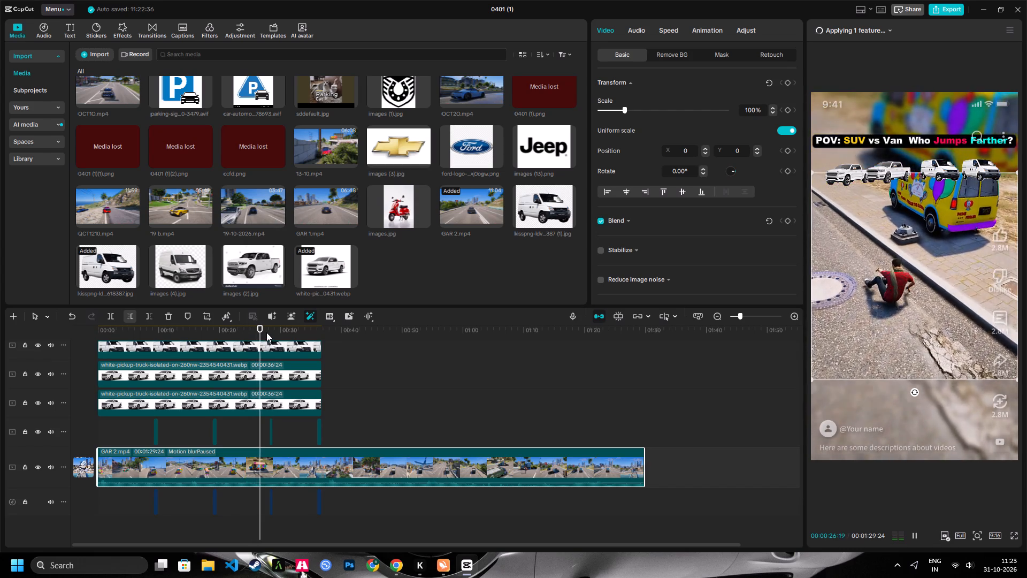
pyautogui.press('space')
pyautogui.click(240, 328)
pyautogui.press('space')
pyautogui.press('space')
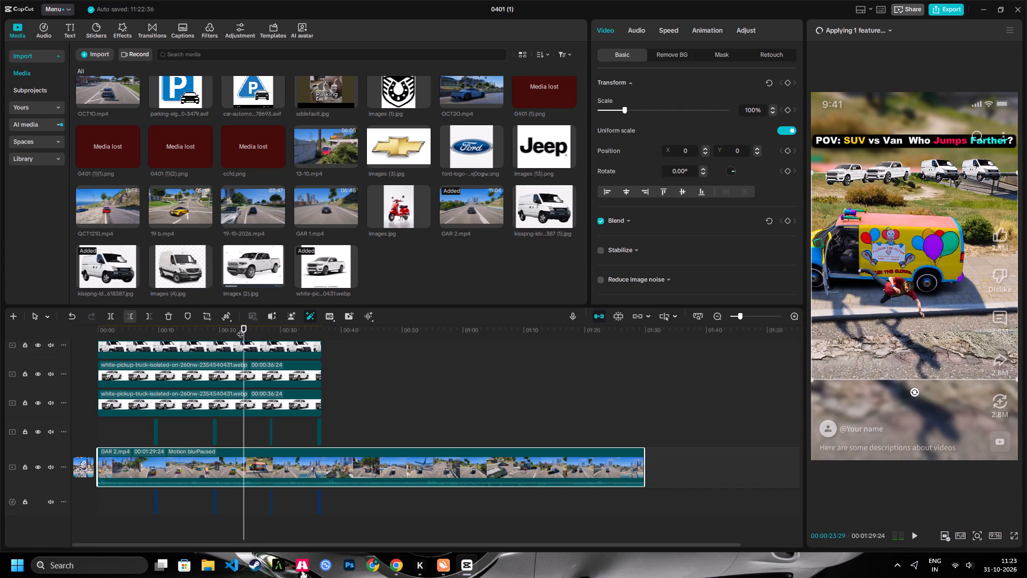
# Trim away the GAR 2.mp4 footage before 00:00:22:19, just before the clown van reaches the sidewalk and its driver jumps out.
pyautogui.click(232, 327)
pyautogui.press('space')
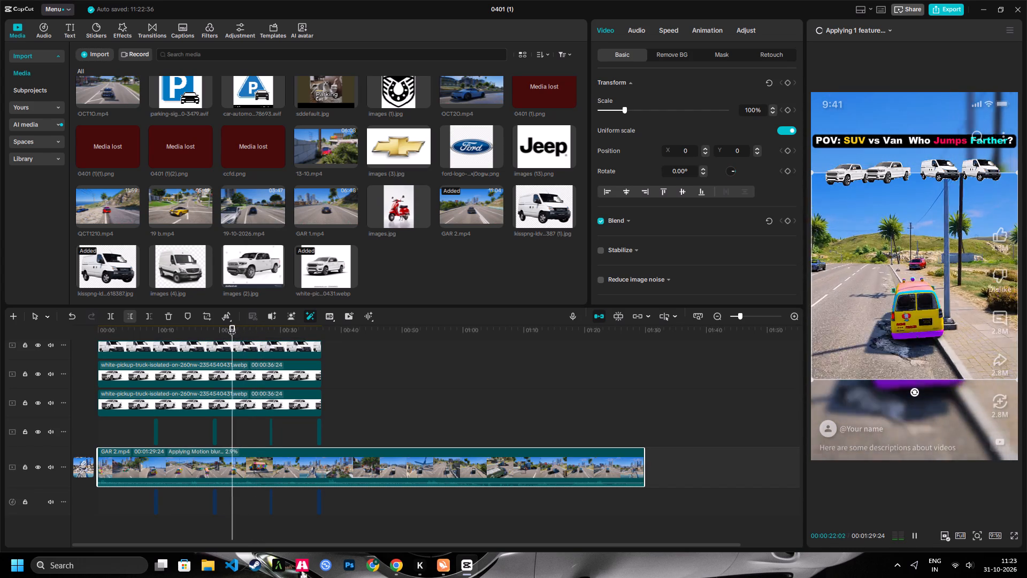
pyautogui.press('space')
pyautogui.press('space')
pyautogui.press('space')
pyautogui.press('space')
pyautogui.press('space')
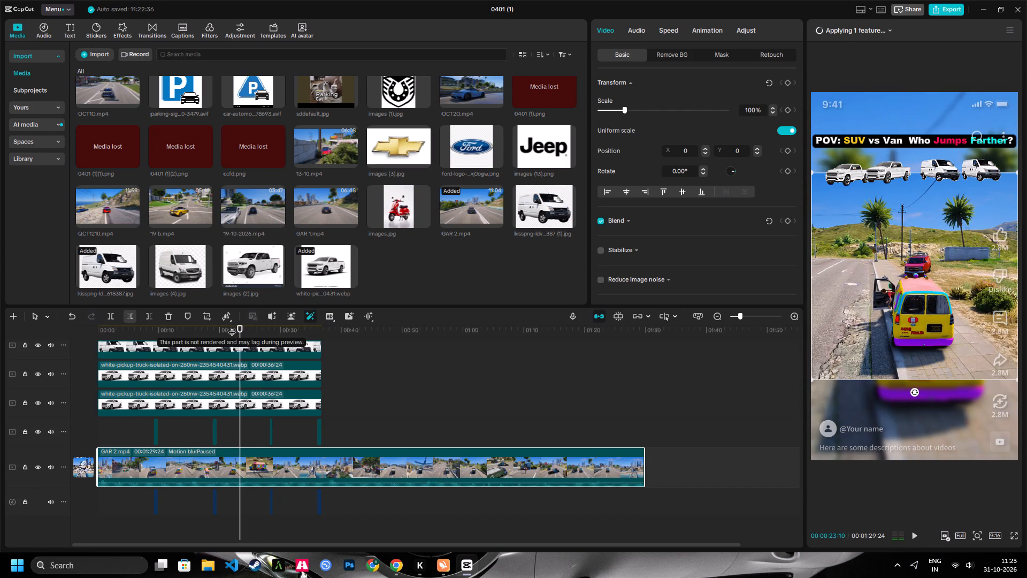
pyautogui.press('Left')
pyautogui.press('Left')
pyautogui.press('Left')
pyautogui.press('Left')
pyautogui.press('Left')
pyautogui.press('Left')
pyautogui.press('Left')
pyautogui.press('Left')
pyautogui.press('Left')
pyautogui.press('Left')
pyautogui.press('Left')
pyautogui.press('Left')
pyautogui.press('Left')
pyautogui.press('Left')
pyautogui.press('Left')
pyautogui.press('Left')
pyautogui.press('Left')
pyautogui.press('Left')
pyautogui.press('Left')
pyautogui.press('Left')
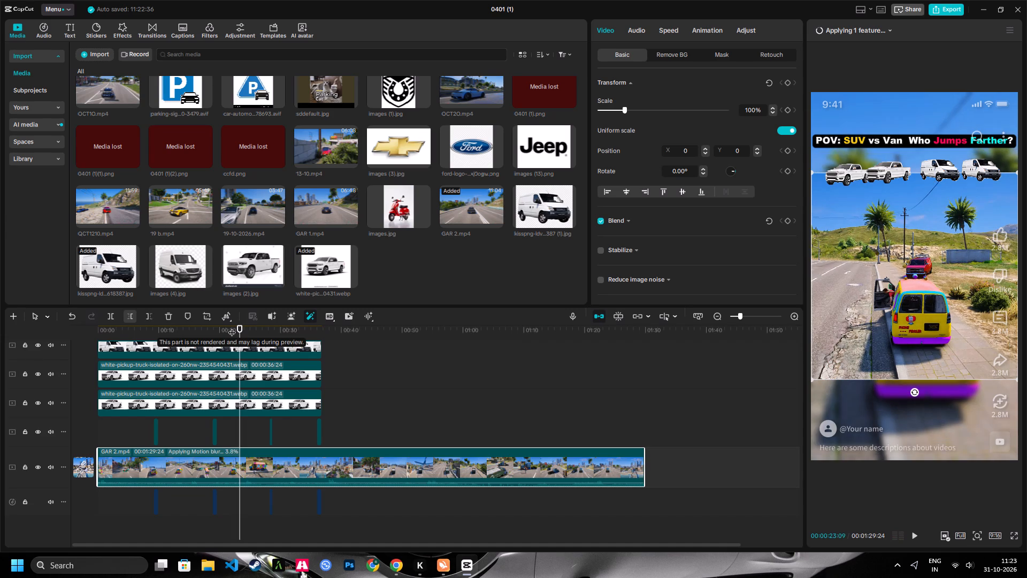
pyautogui.click(132, 314)
# Play the opening seconds of the trimmed clip to examine the driver's fall and where that scene ends.
pyautogui.press('space')
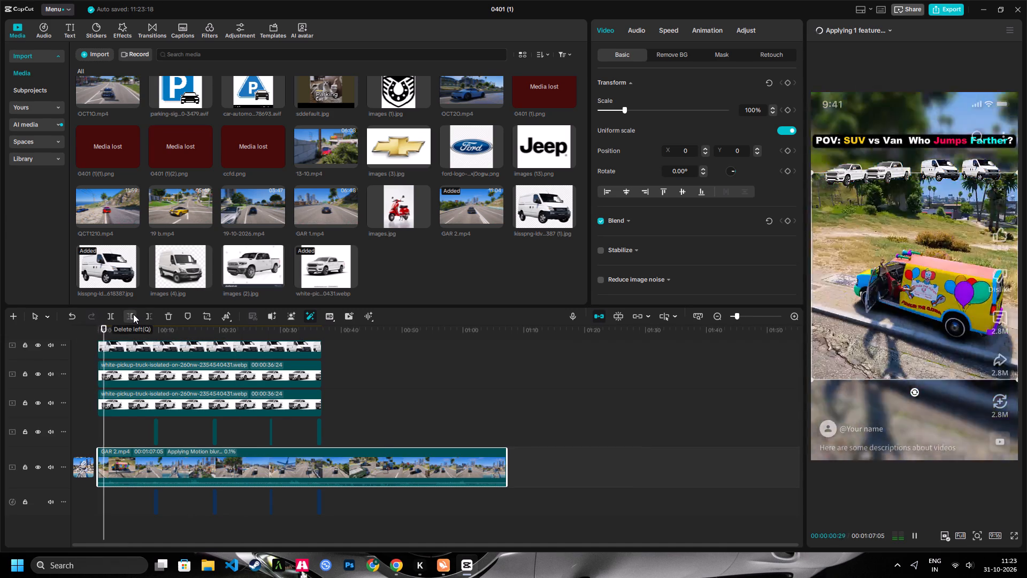
pyautogui.press('space')
pyautogui.press('space')
pyautogui.press('space')
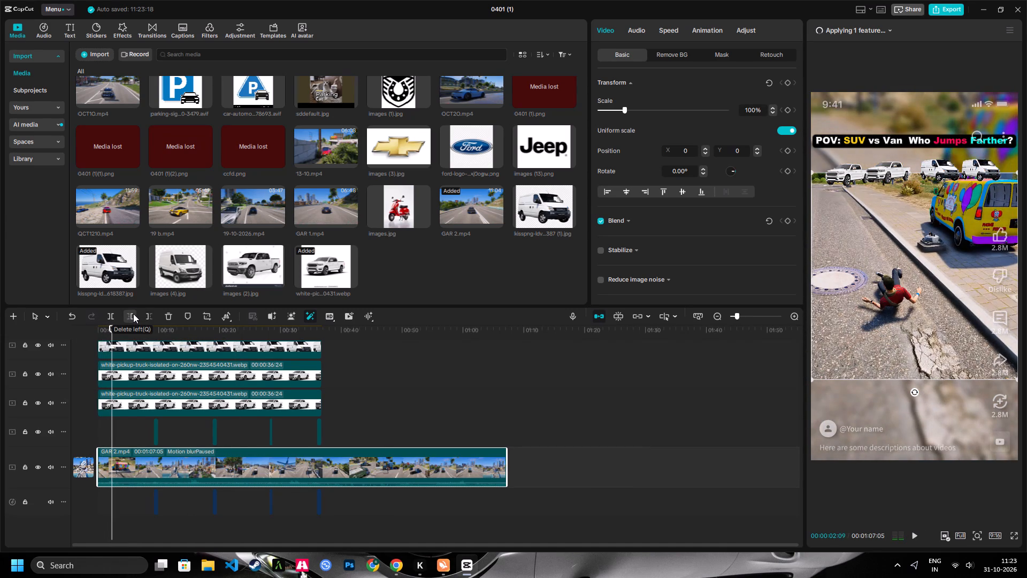
pyautogui.press('space')
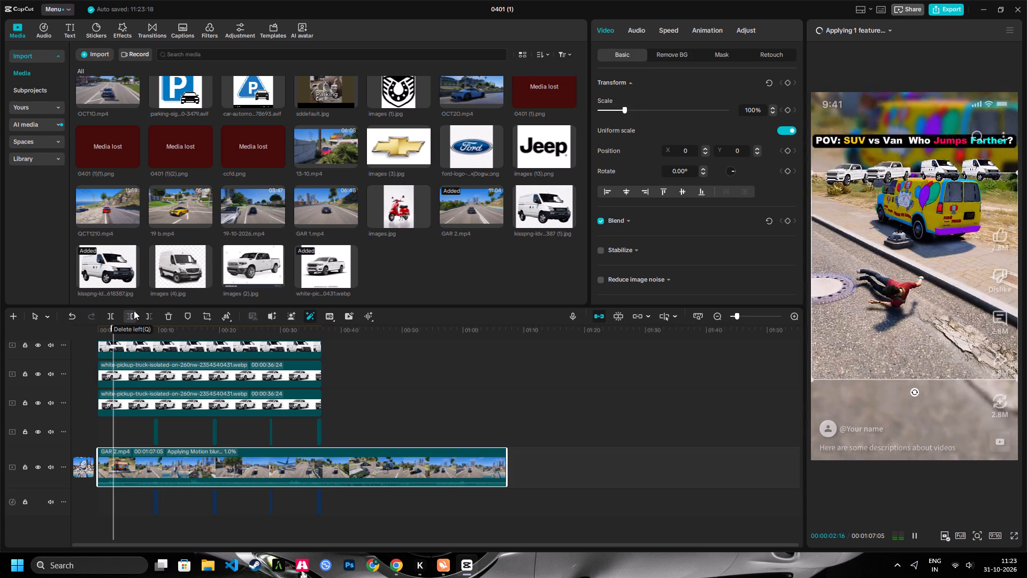
pyautogui.press('space')
pyautogui.press('space')
pyautogui.press('space')
pyautogui.press('space')
pyautogui.press('space')
pyautogui.press('space')
pyautogui.press('space')
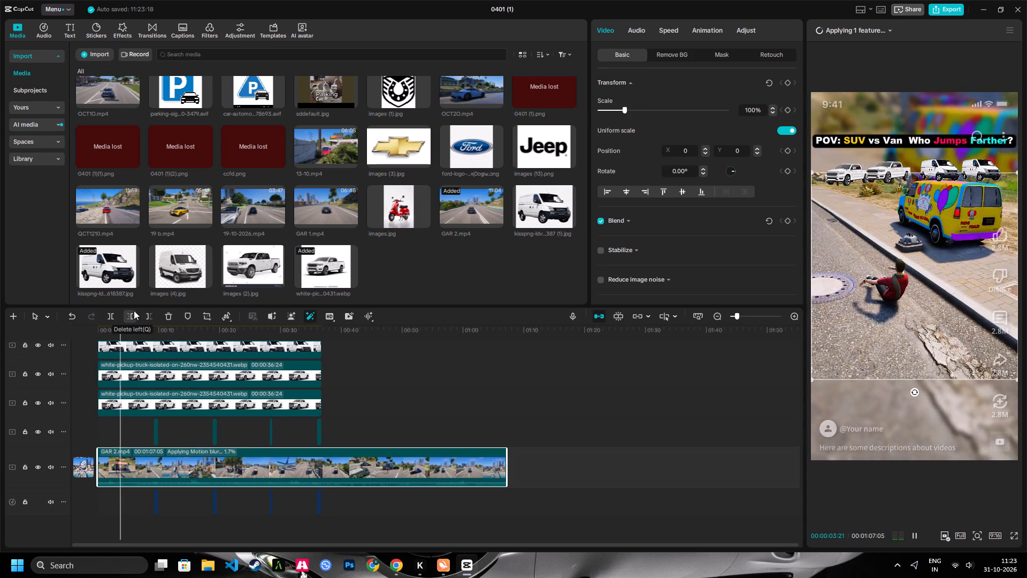
pyautogui.press('space')
pyautogui.press('space')
pyautogui.press('space')
pyautogui.press('space')
pyautogui.press('space')
pyautogui.press('space')
pyautogui.press('space')
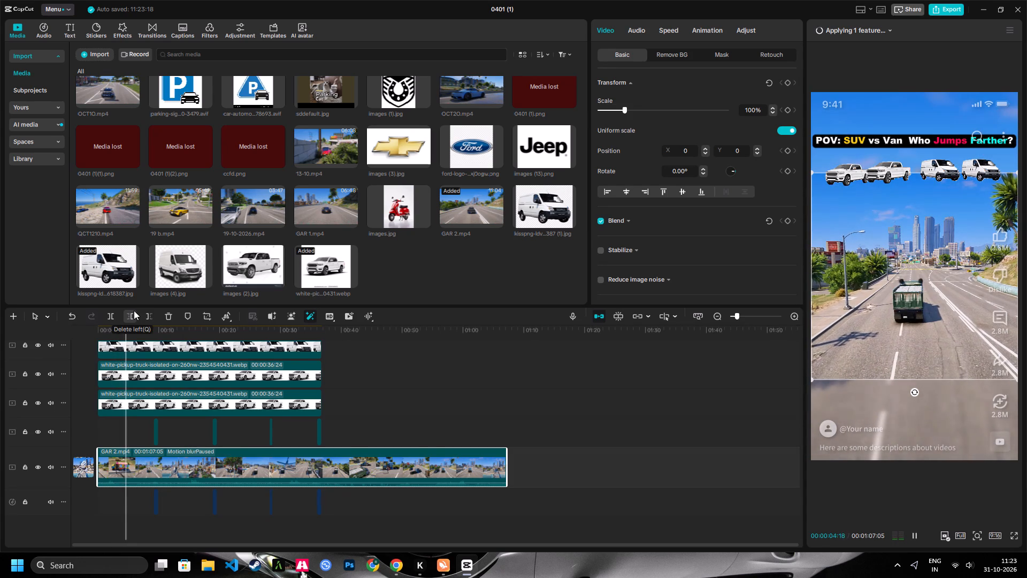
pyautogui.press('space')
pyautogui.press('Left')
pyautogui.press('Left')
pyautogui.press('Left')
pyautogui.press('Left')
pyautogui.press('Left')
pyautogui.press('Left')
pyautogui.press('Left')
pyautogui.press('Left')
pyautogui.press('Left')
pyautogui.press('Left')
pyautogui.press('Left')
pyautogui.press('Left')
pyautogui.press('Left')
pyautogui.press('Left')
pyautogui.press('Left')
pyautogui.press('Left')
pyautogui.press('Left')
pyautogui.press('Left')
pyautogui.press('Left')
pyautogui.press('Left')
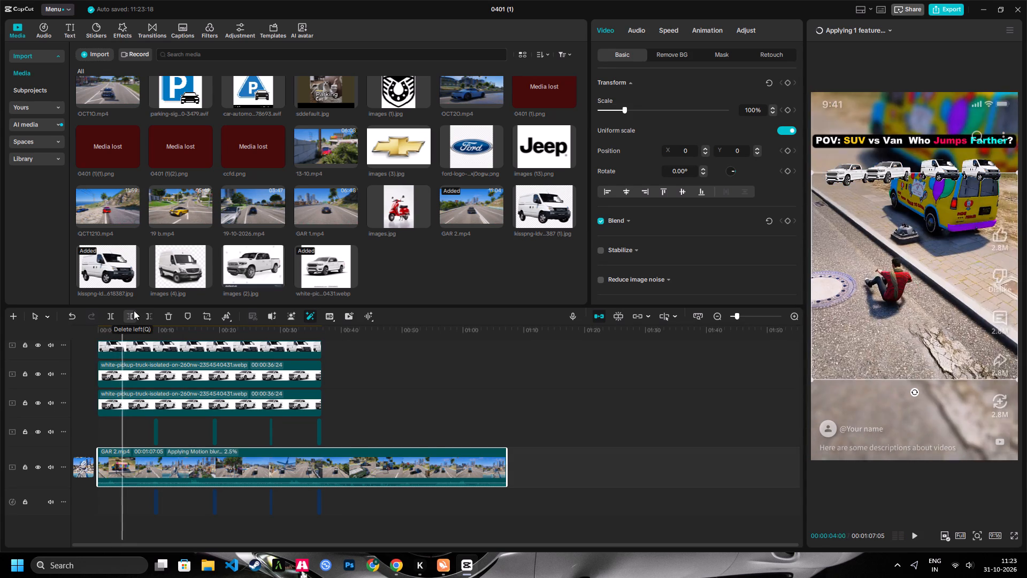
pyautogui.press('space')
pyautogui.press('space')
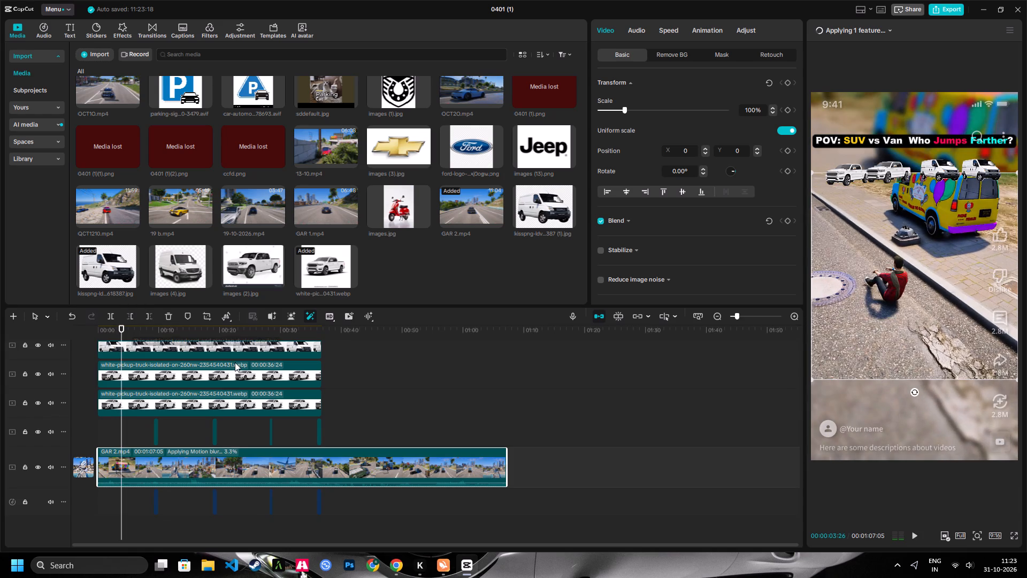
pyautogui.press('space')
pyautogui.press('space')
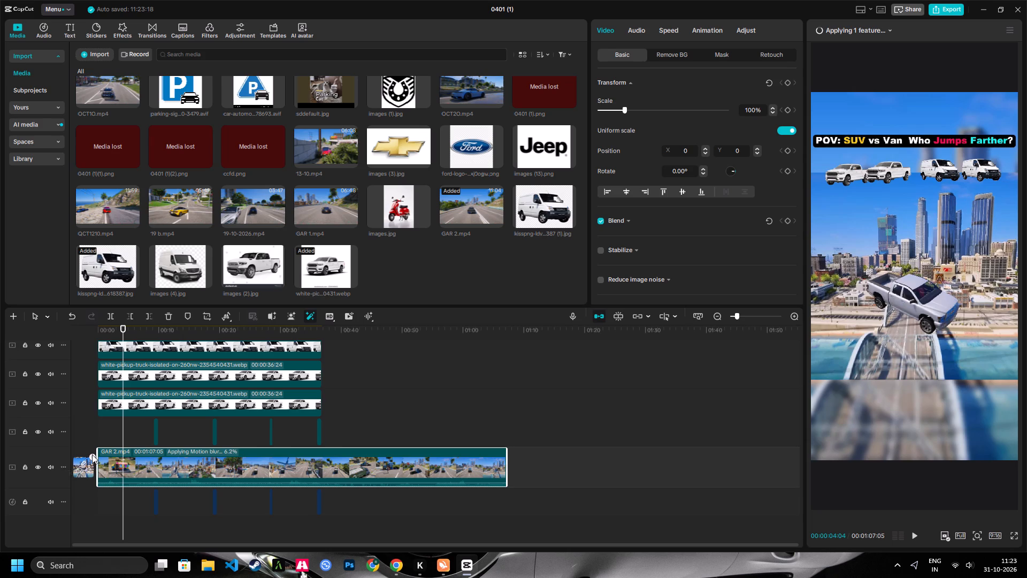
# Delete the project's current cover.
pyautogui.click(92, 454)
pyautogui.click(472, 317)
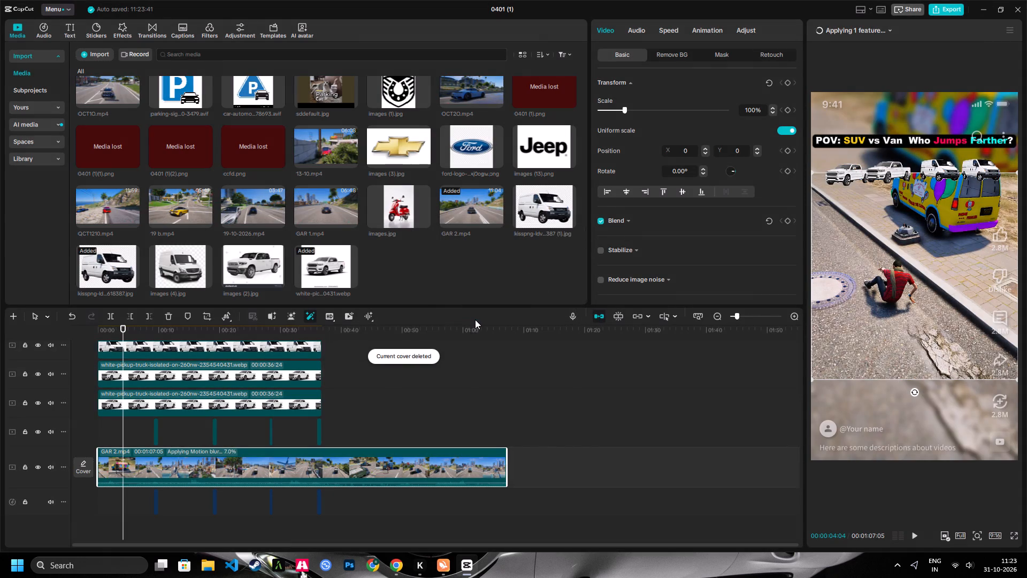
# Trim away all GAR 2.mp4 footage after 00:00:04:18.
pyautogui.press('space')
pyautogui.press('space')
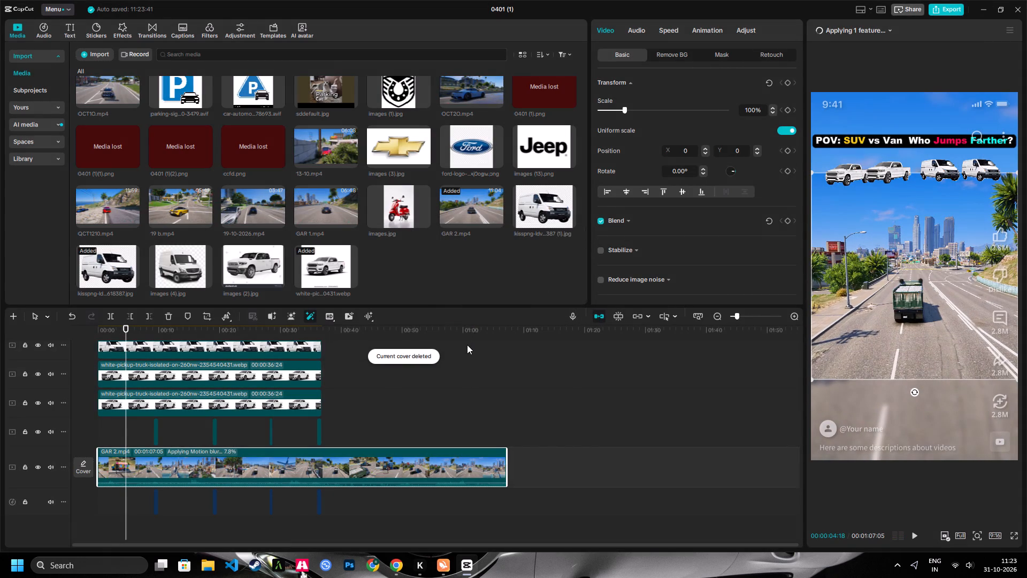
pyautogui.click(155, 316)
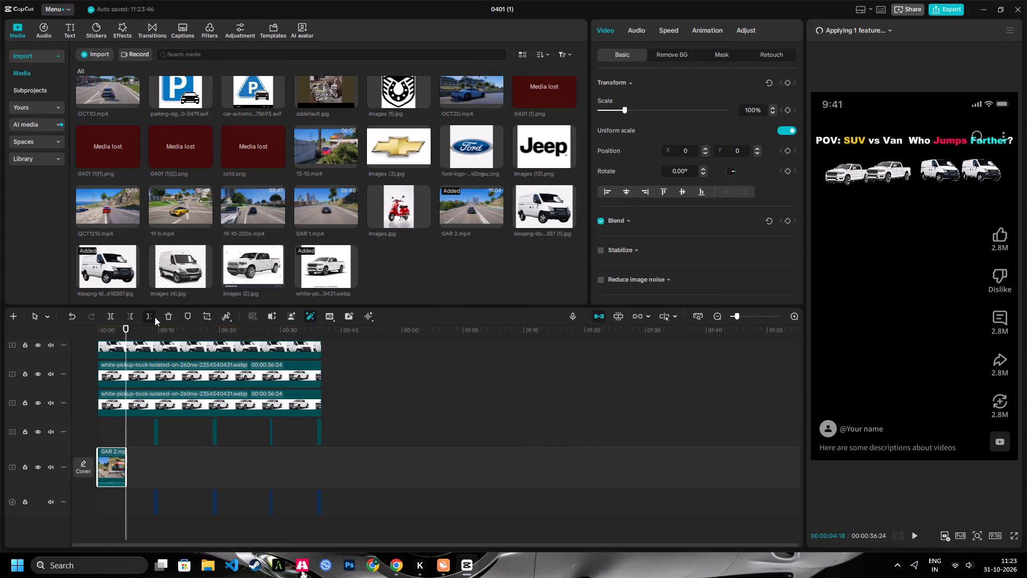
# Delete all four pickup and van cutout clips from the timeline.
pyautogui.moveTo(350, 398); pyautogui.dragTo(254, 354)
pyautogui.press('Delete')
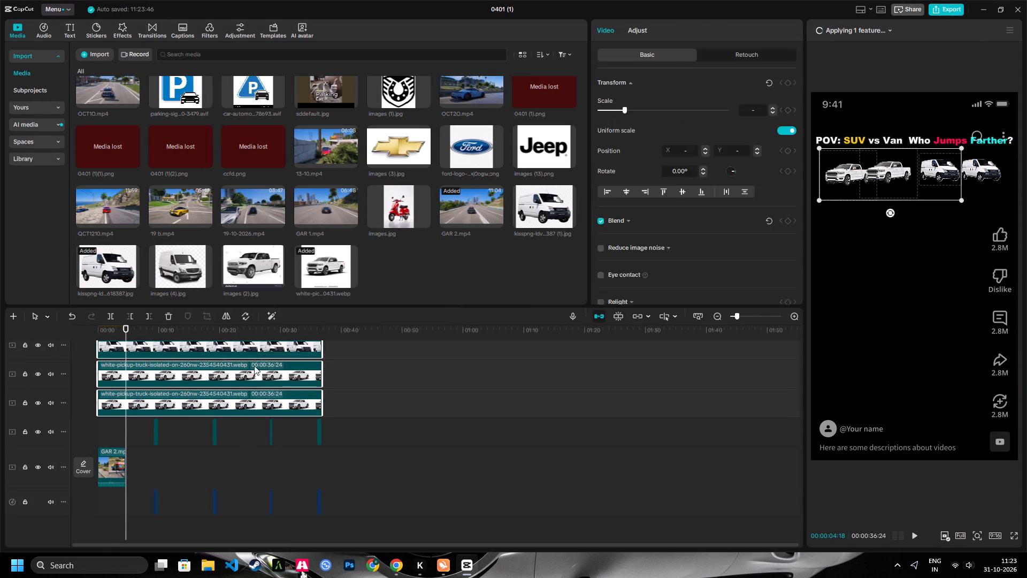
pyautogui.scroll(3, 261, 381)
pyautogui.click(271, 401)
pyautogui.press('Delete')
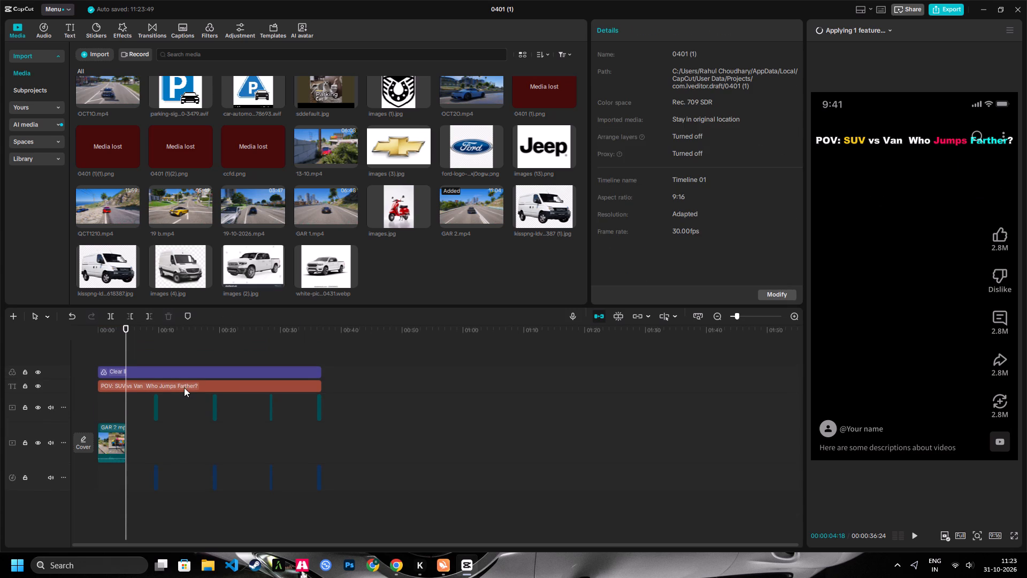
# Hide the track with the "POV: SUV vs Van Who Jumps Farther?" title.
pyautogui.click(36, 385)
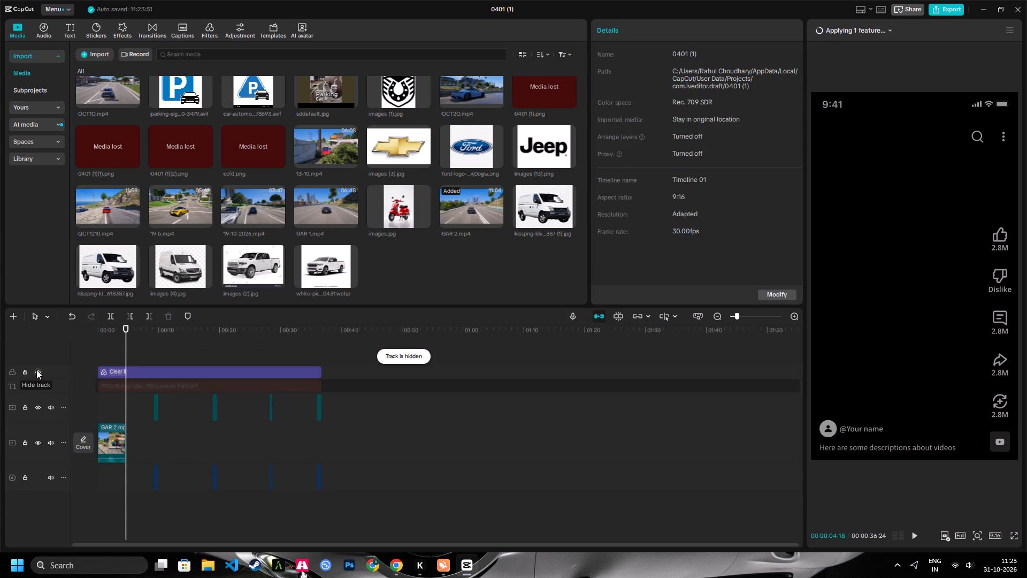
# Delete the Clear effect, the title and all overlay and audio clips, leaving only the GAR 2.mp4 clip on the timeline.
pyautogui.moveTo(333, 476); pyautogui.dragTo(160, 366)
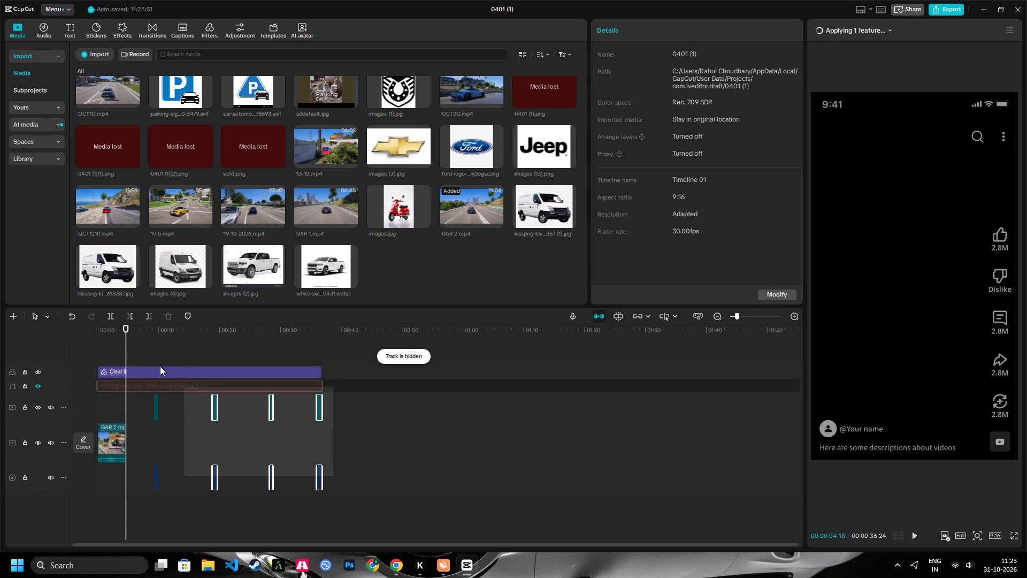
pyautogui.moveTo(160, 366); pyautogui.dragTo(129, 360)
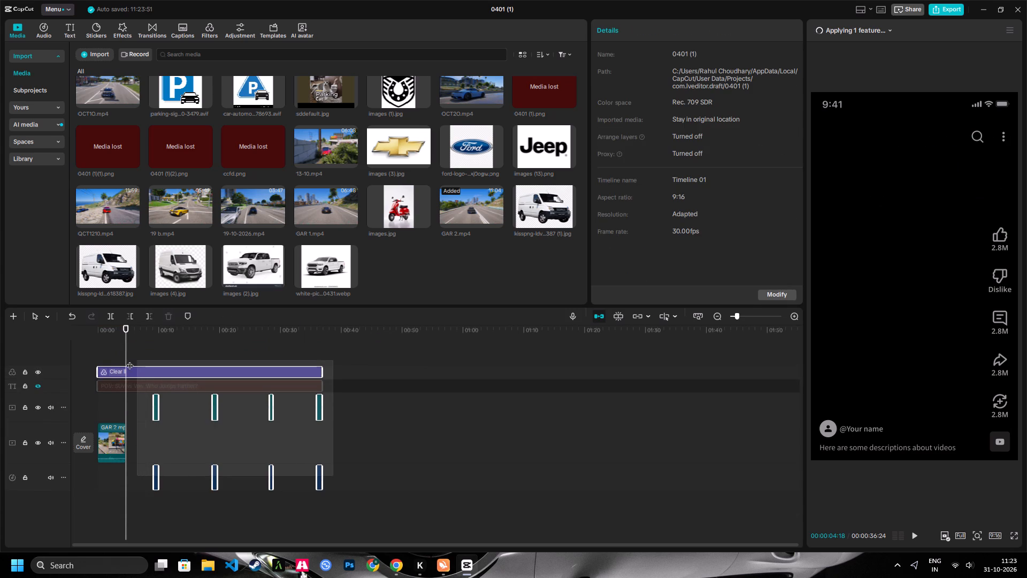
pyautogui.moveTo(129, 360); pyautogui.dragTo(127, 360)
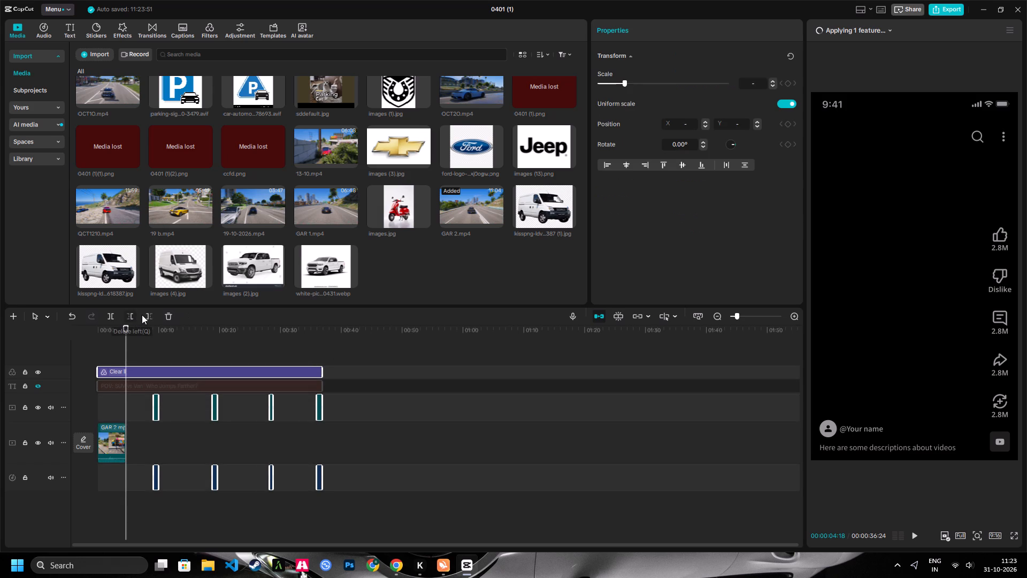
pyautogui.click(144, 314)
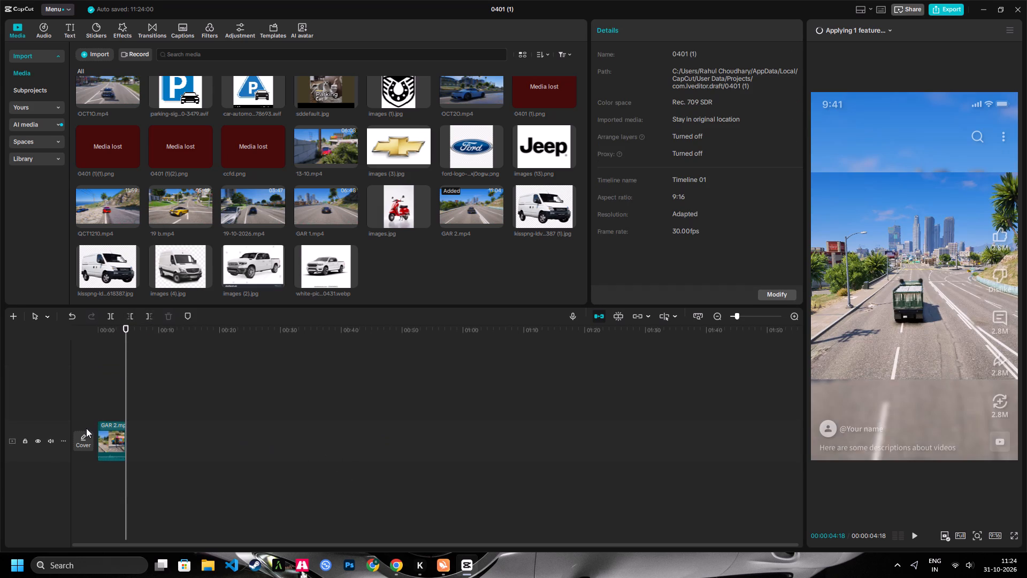
# Set up an export of the clown van clip named dIWALI with a frame rate of 60fps.
pyautogui.hotkey('shift', 'z')
pyautogui.press('space')
pyautogui.press('space')
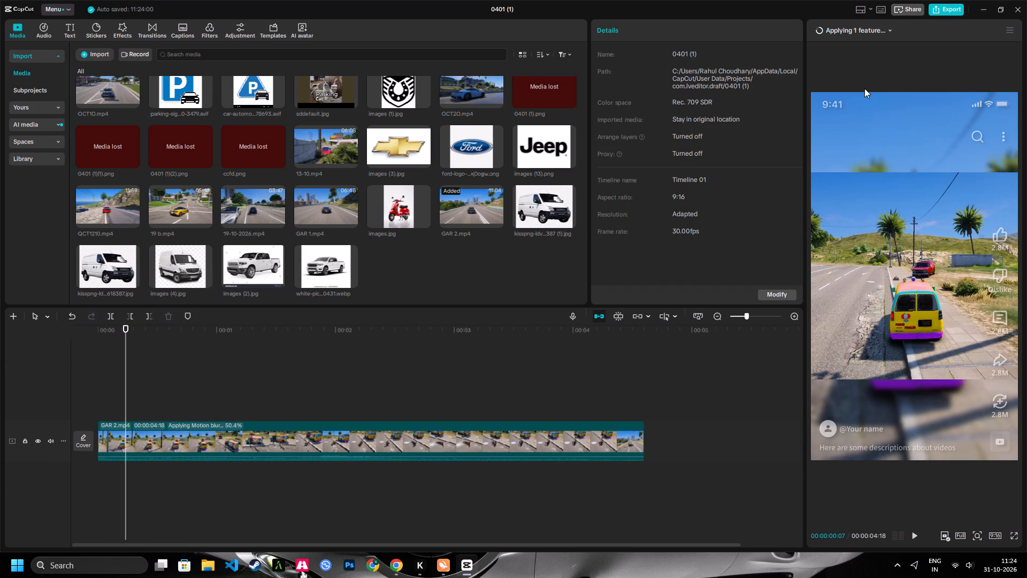
pyautogui.click(951, 12)
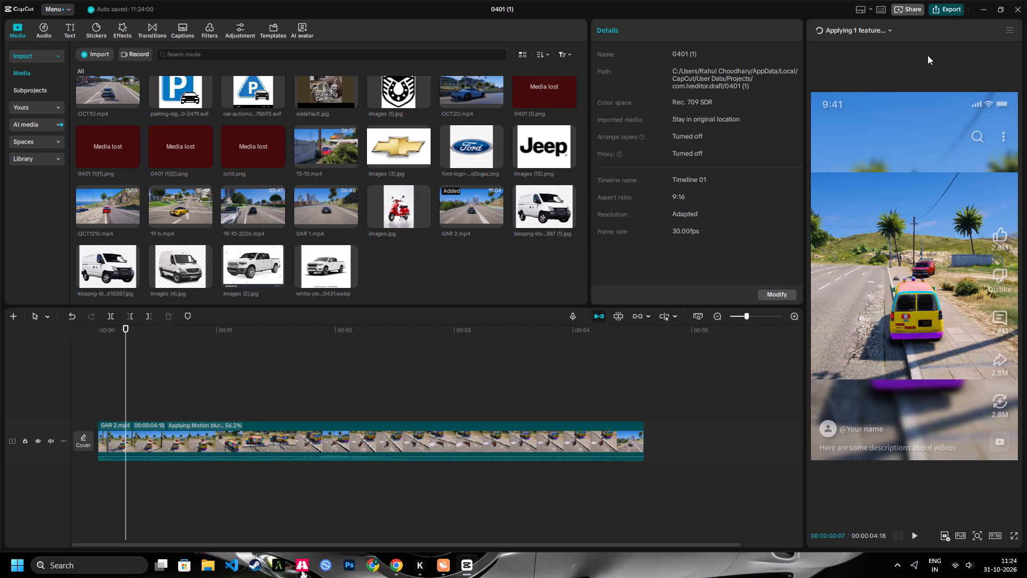
pyautogui.moveTo(627, 148); pyautogui.dragTo(466, 151)
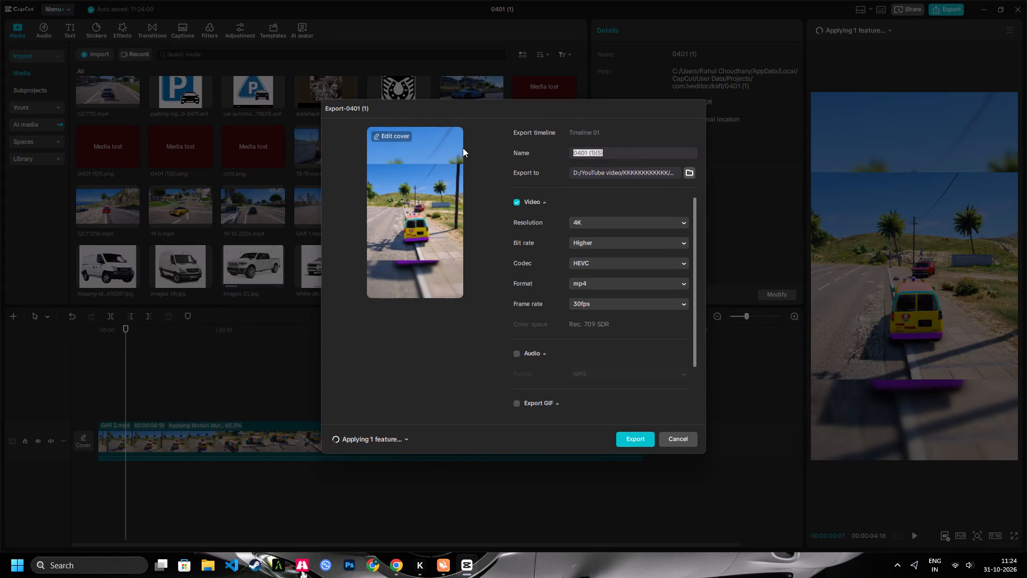
pyautogui.press('BackSpace')
pyautogui.write('dI')
pyautogui.write('WALI')
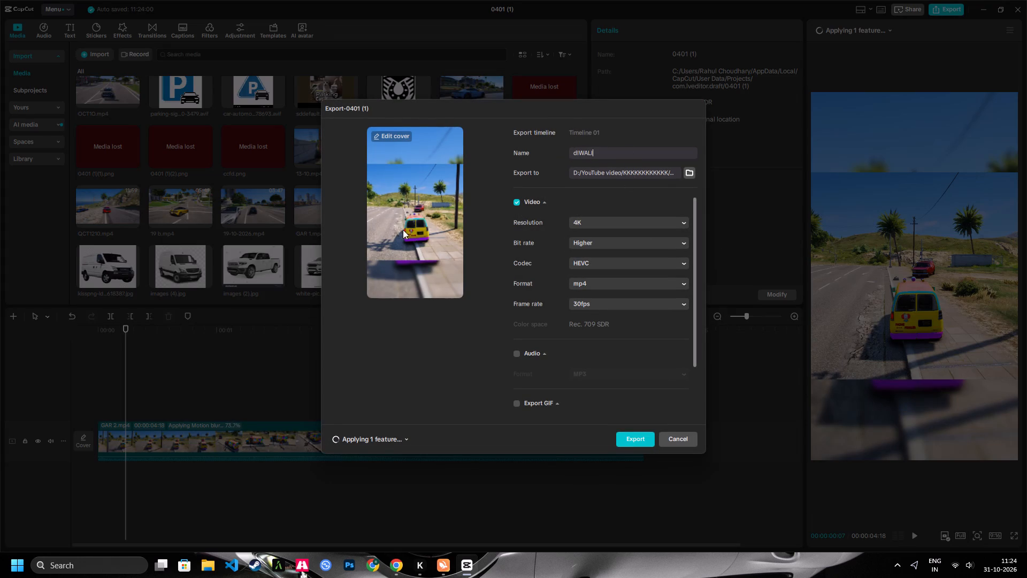
pyautogui.click(591, 298)
pyautogui.click(594, 303)
pyautogui.click(618, 424)
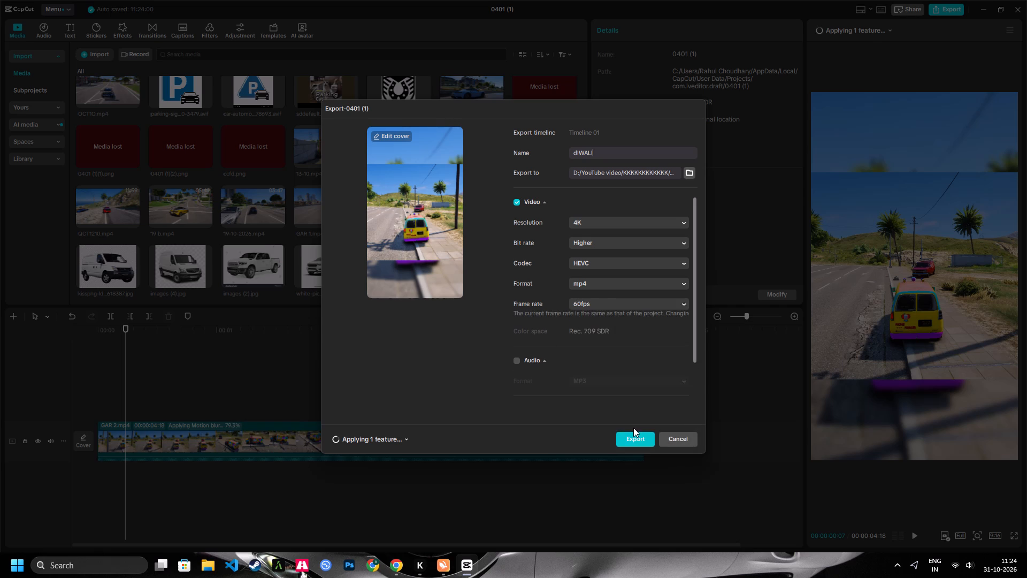
# Export the dIWALI video once motion blur is applied, and skip sharing it.
pyautogui.click(642, 435)
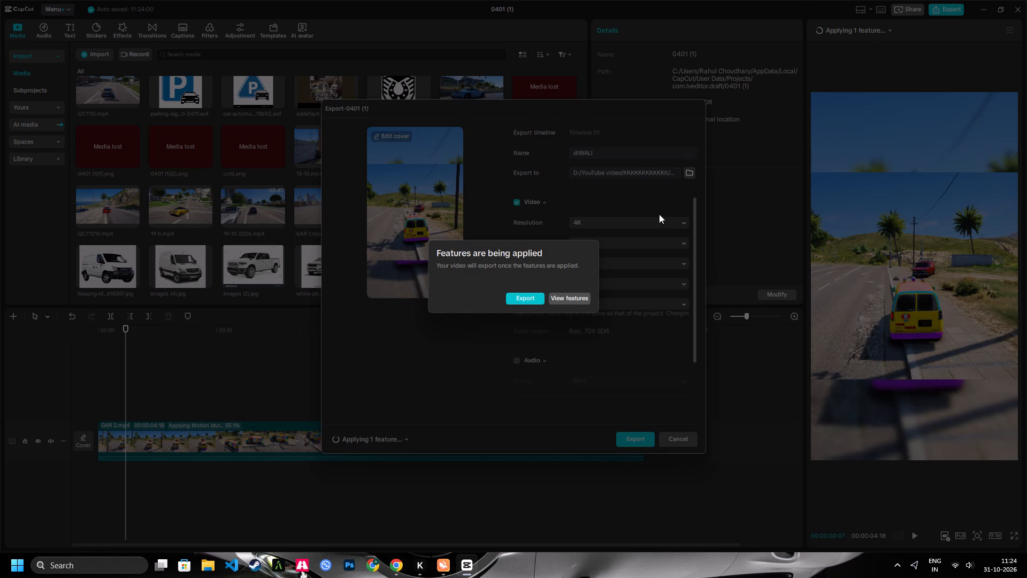
pyautogui.click(577, 301)
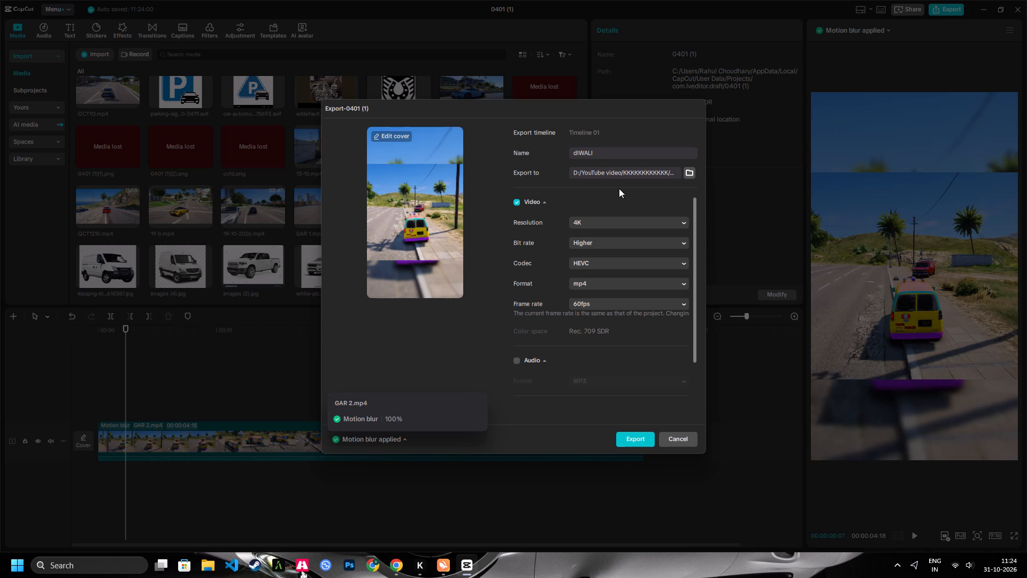
pyautogui.click(641, 426)
pyautogui.click(640, 431)
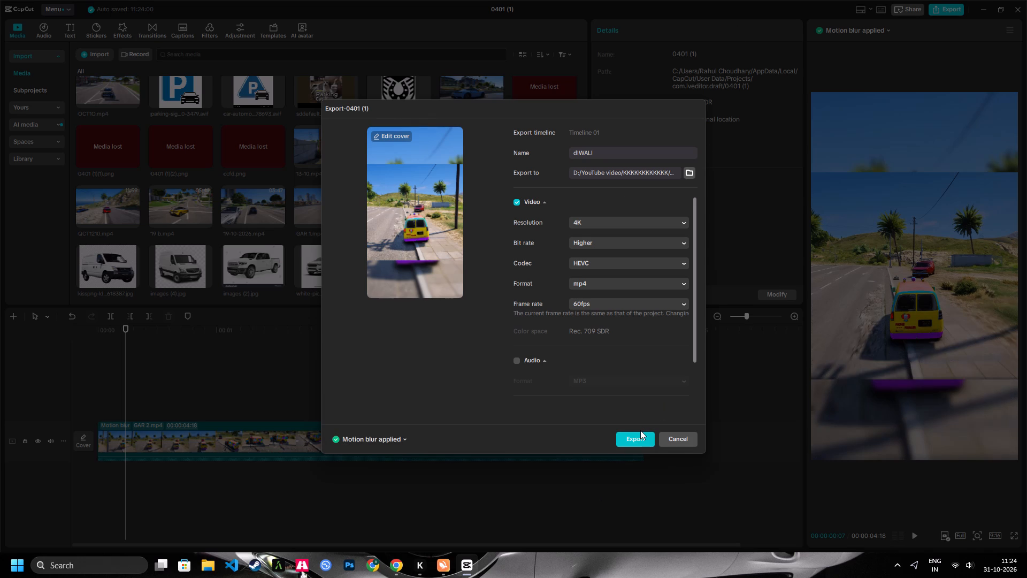
pyautogui.click(639, 432)
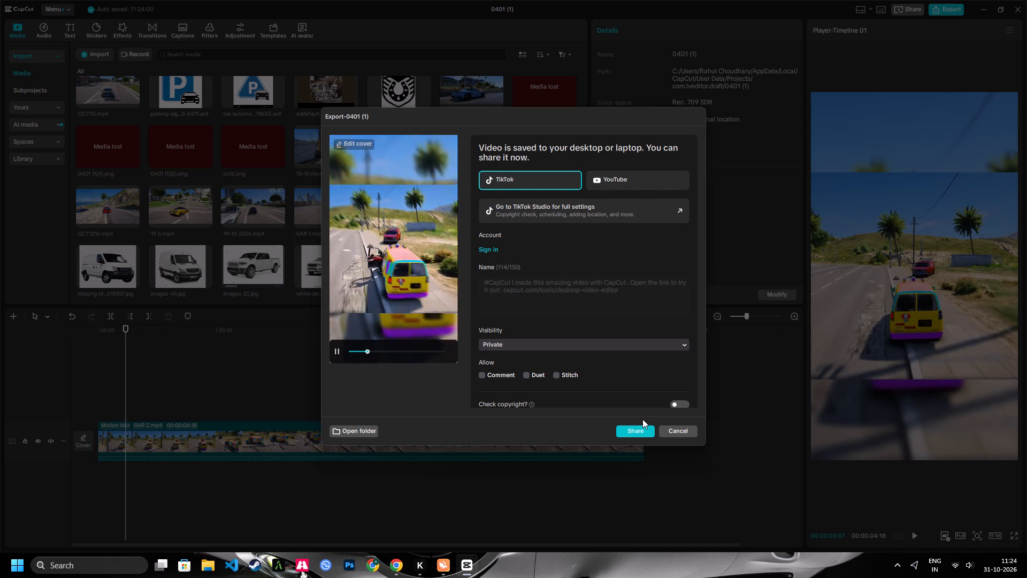
pyautogui.click(676, 432)
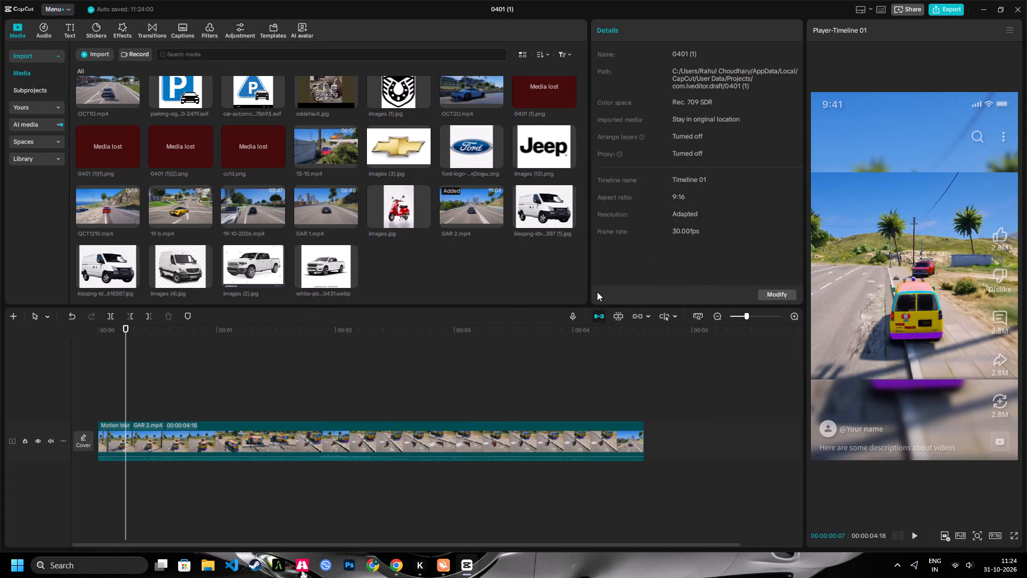
# Undo the recent removals and track hiding until the effect, title, white van cutout, overlay clips and sounds are back on the timeline.
pyautogui.hotkey('ctrl', 'z')
pyautogui.hotkey('ctrl', 'z')
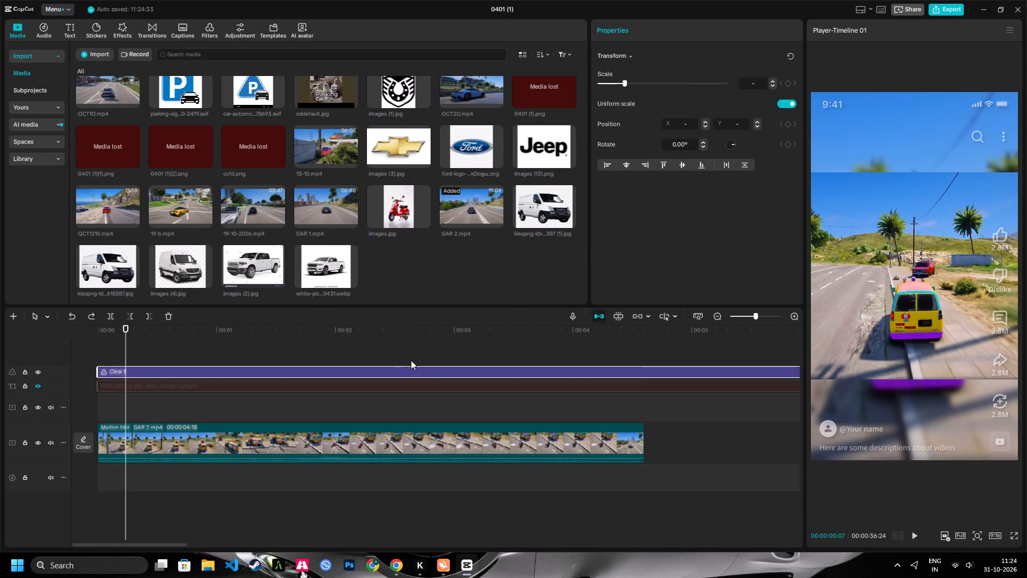
pyautogui.hotkey('ctrl', 'z')
pyautogui.hotkey('ctrl', 'shift', 'z')
pyautogui.hotkey('ctrl', 'z')
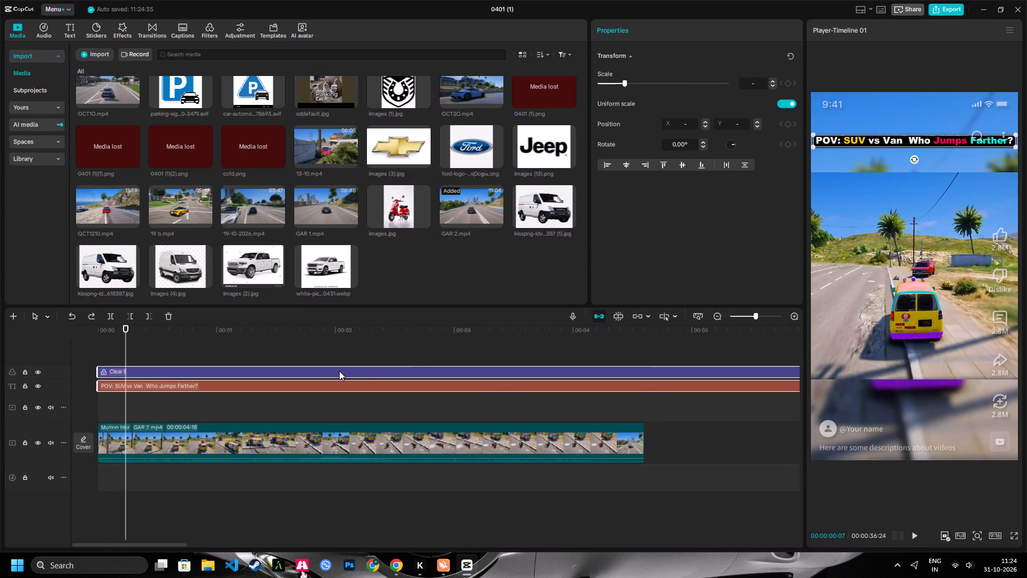
pyautogui.hotkey('shift', 'z')
pyautogui.hotkey('ctrl', 'z')
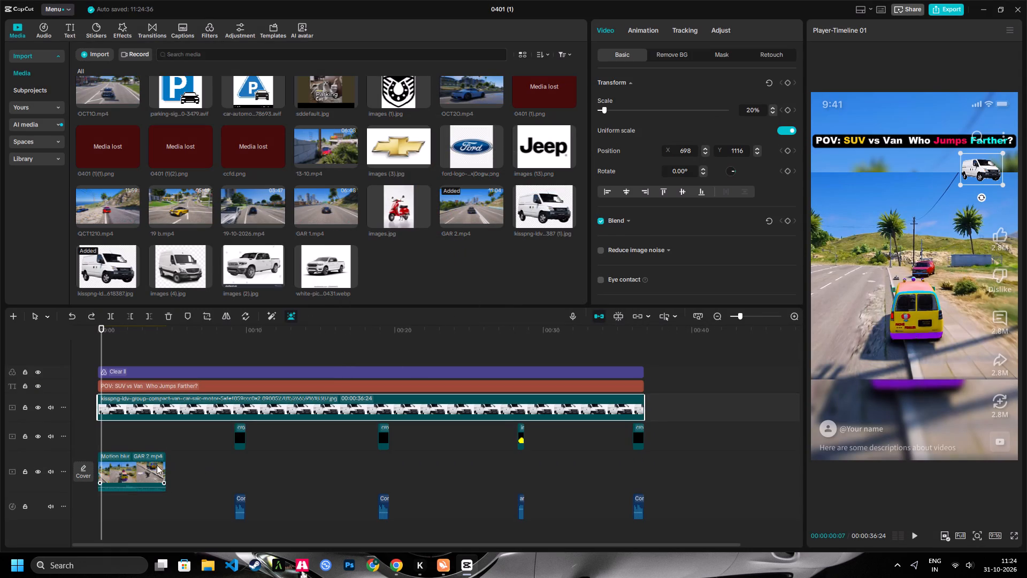
# Trim away GAR 2.mp4 footage before 00:00:03:21 and extend the clip's end to a duration of 00:01:19:29.
pyautogui.click(157, 465)
pyautogui.click(153, 334)
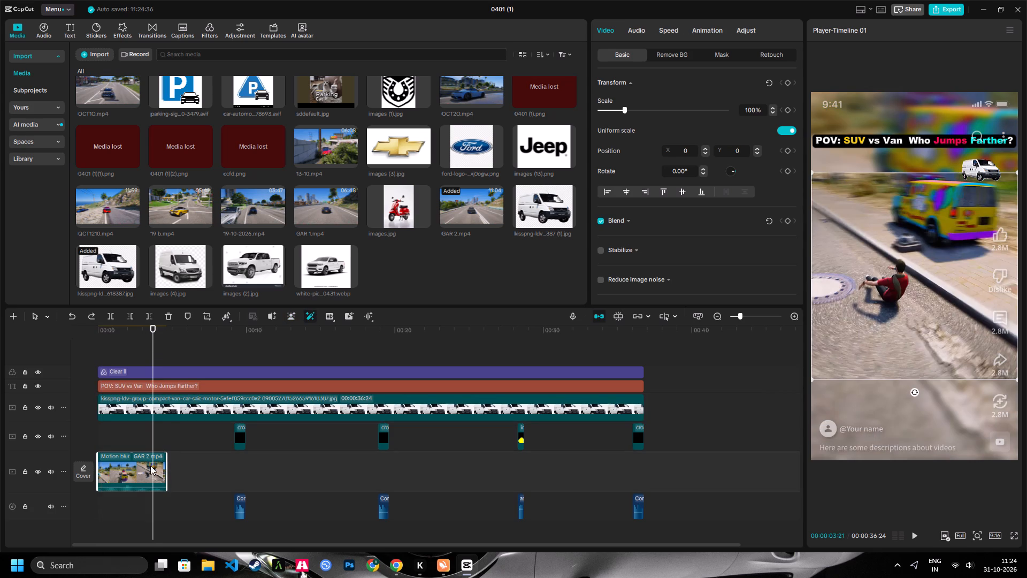
pyautogui.click(149, 465)
pyautogui.click(132, 316)
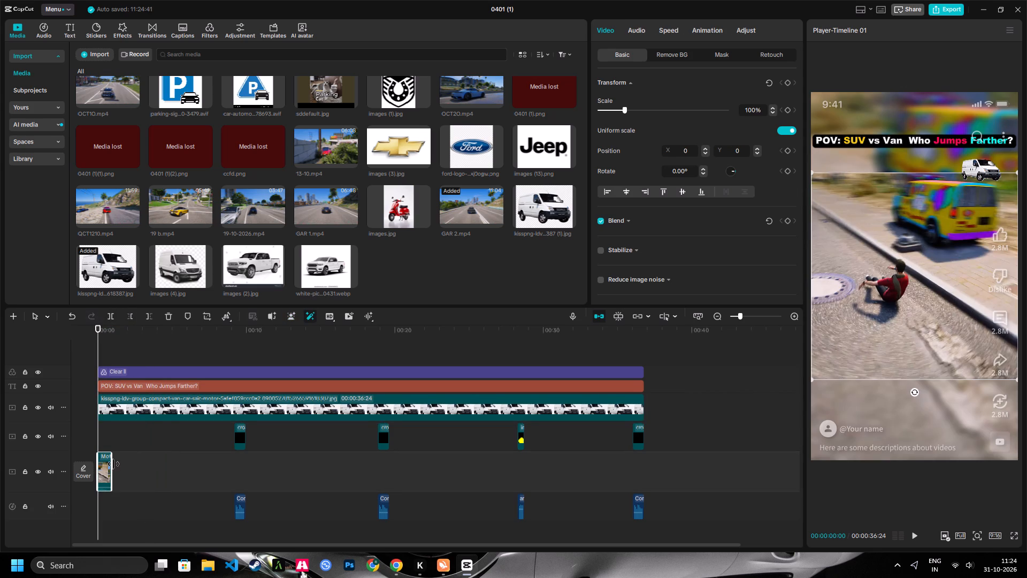
pyautogui.moveTo(113, 464); pyautogui.dragTo(1026, 413)
pyautogui.hotkey('shift', 'z')
# Trim the opening van footage off GAR 2.mp4 so the clip starts with the green truck and lasts 00:01:14:24.
pyautogui.press('space')
pyautogui.press('space')
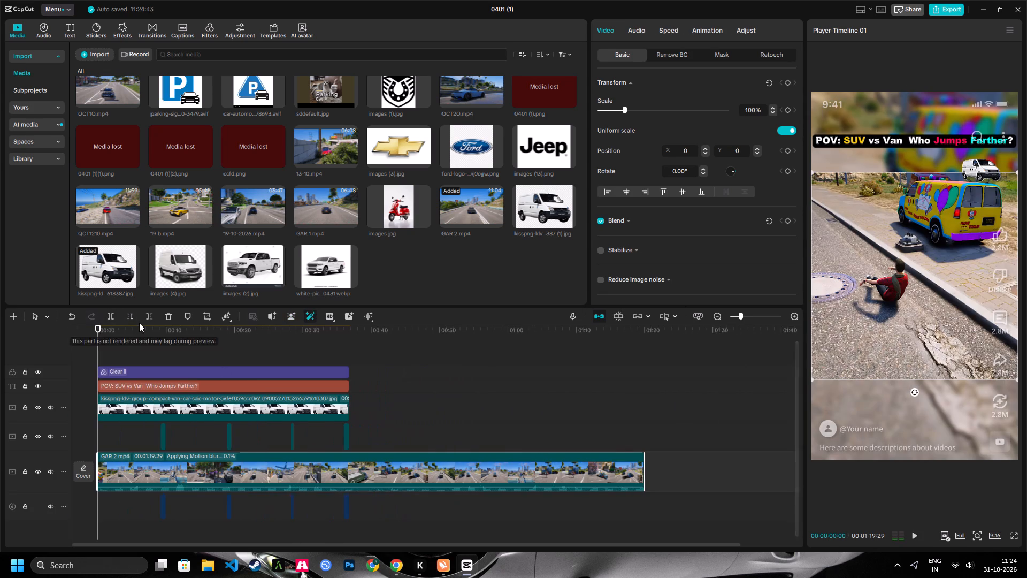
pyautogui.press('space')
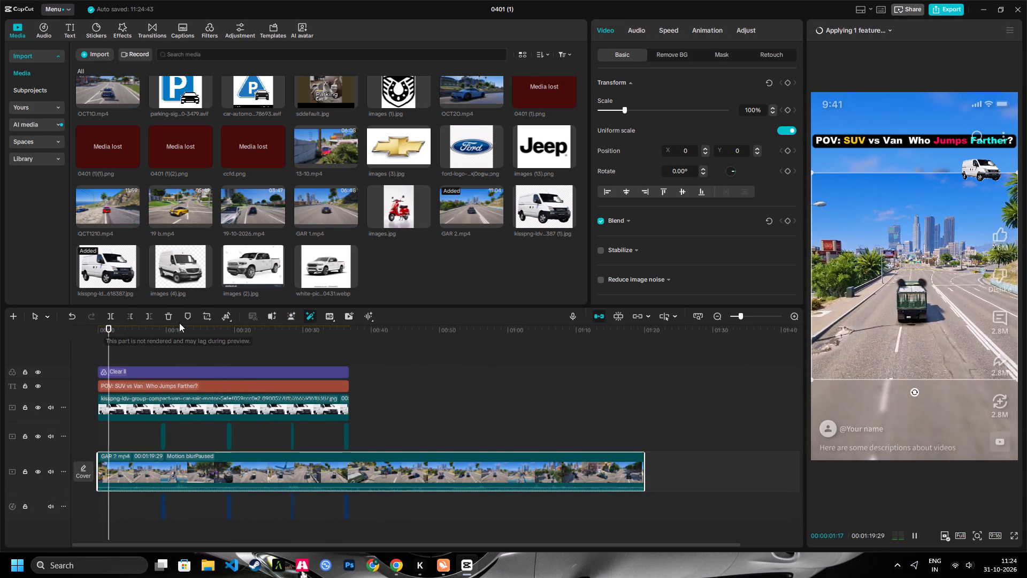
pyautogui.click(132, 319)
pyautogui.press('space')
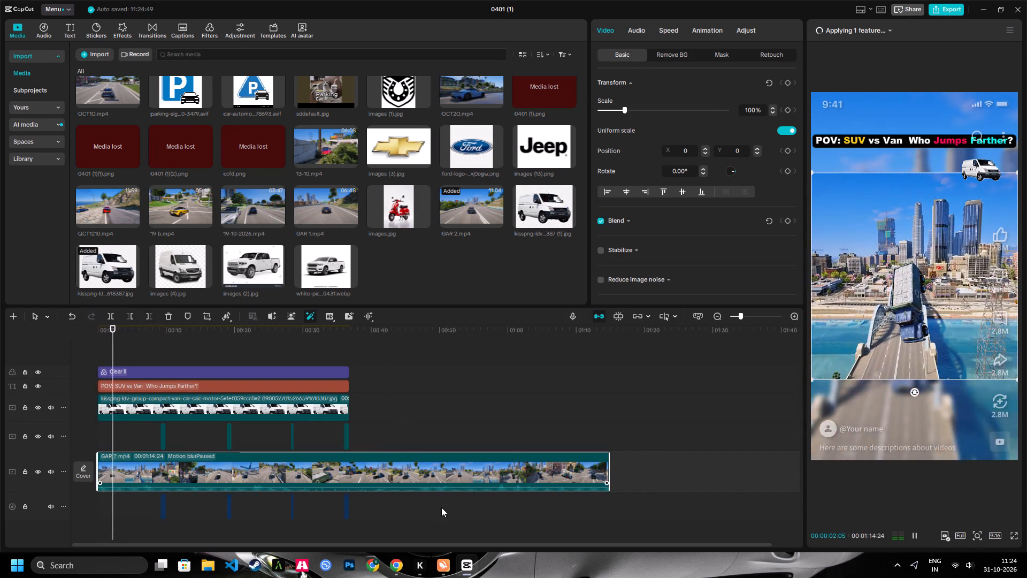
# Switch to Chrome and search Google Images for "TRUCK IMG PNG".
pyautogui.click(402, 560)
pyautogui.click(264, 2)
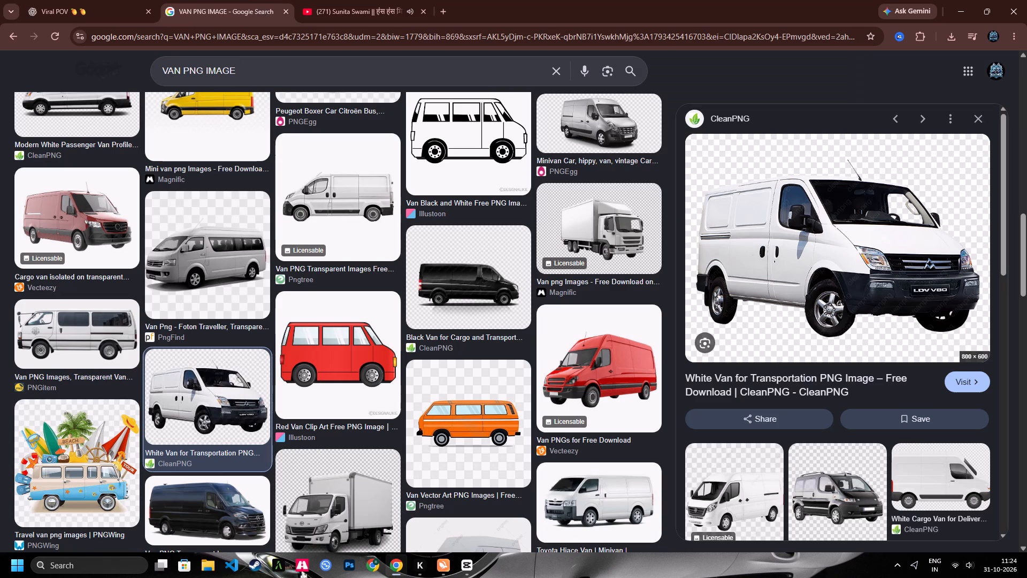
pyautogui.moveTo(250, 70); pyautogui.dragTo(114, 76)
pyautogui.press('BackSpace')
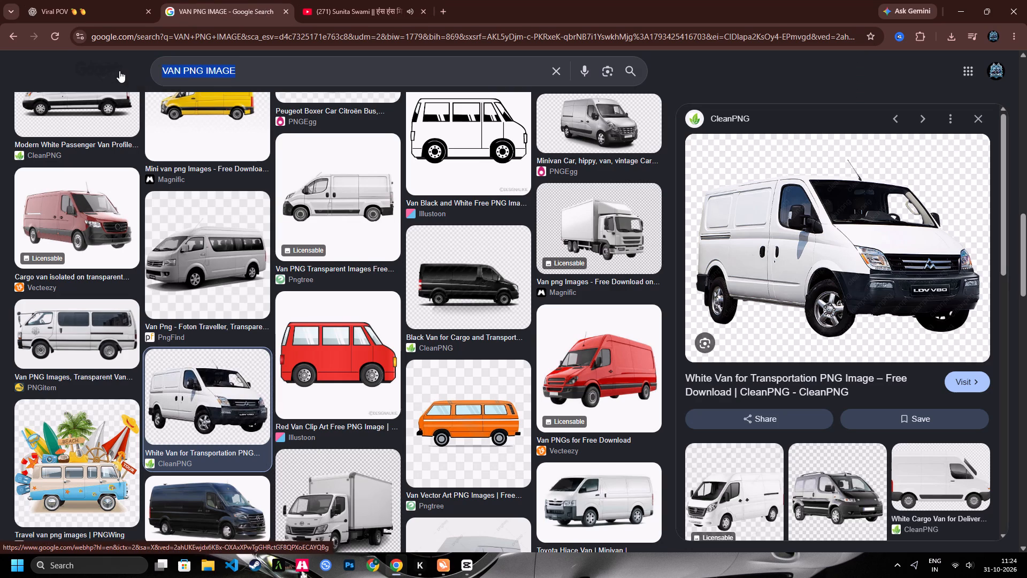
pyautogui.write('TRUCK IMG')
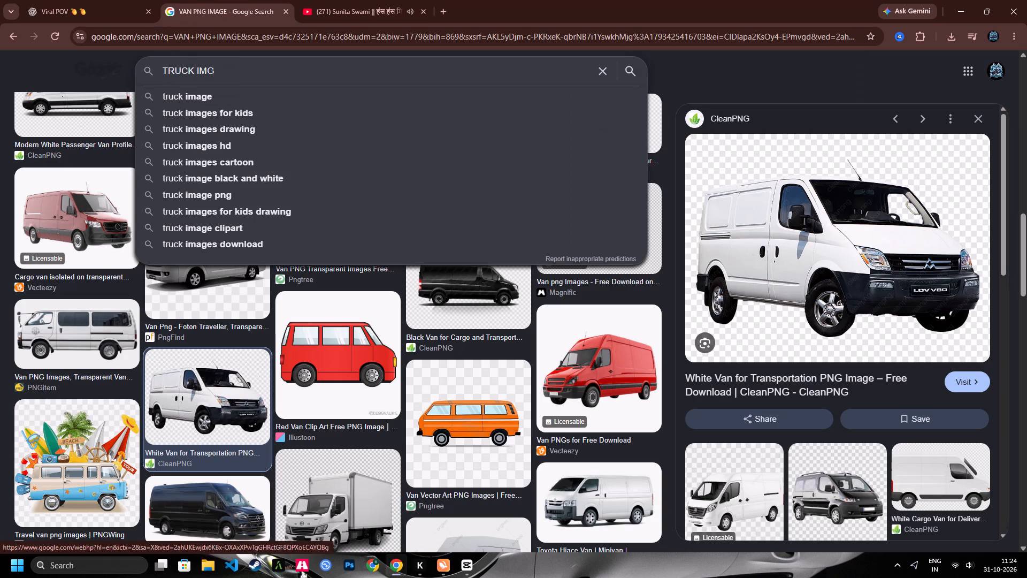
pyautogui.press('space')
pyautogui.write('PNG')
pyautogui.press('Return')
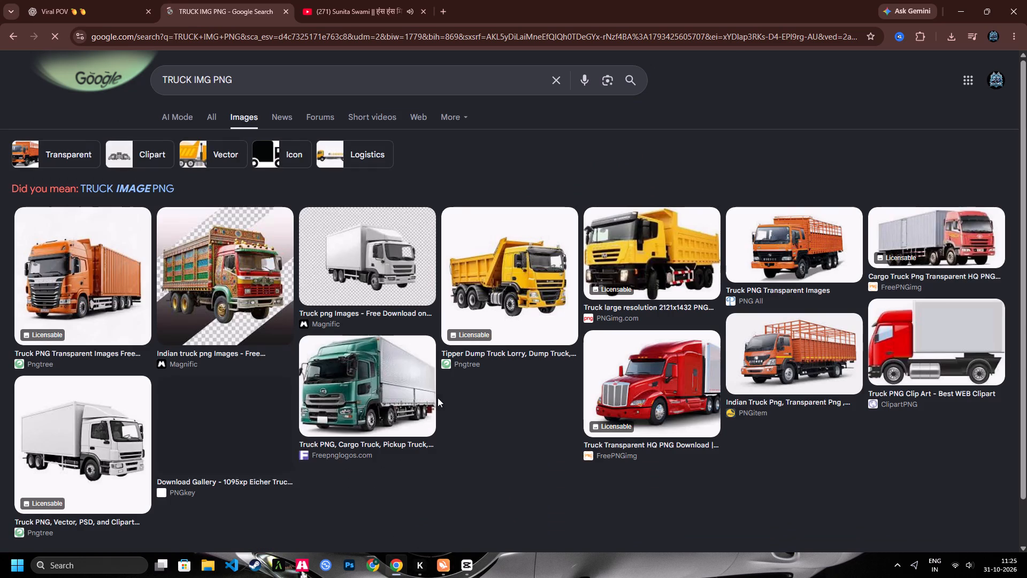
pyautogui.click(501, 276)
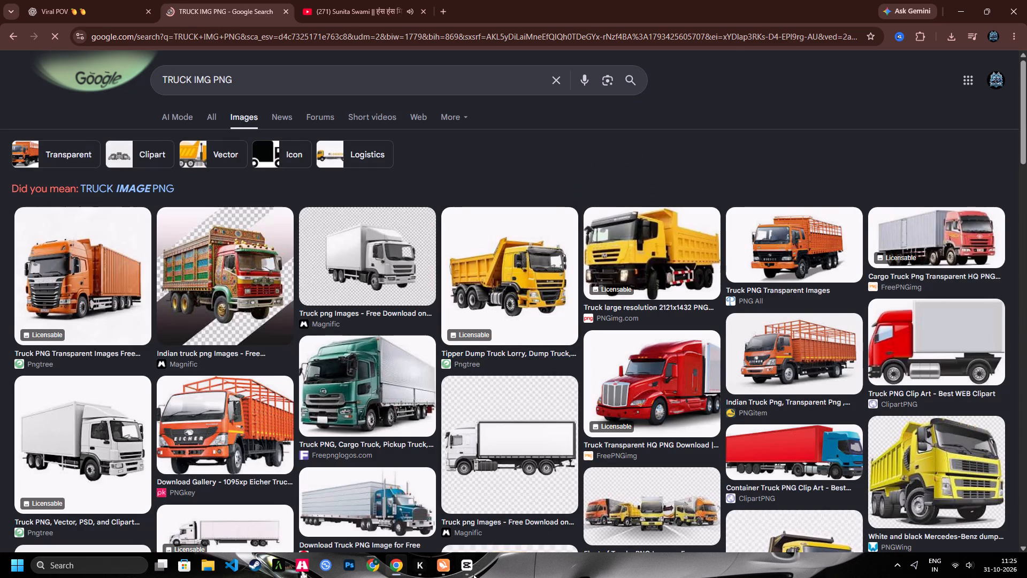
# Back in CapCut, split GAR 2.mp4 at about 00:00:09, just after the green truck tips over at the traffic light.
pyautogui.click(471, 569)
pyautogui.press('space')
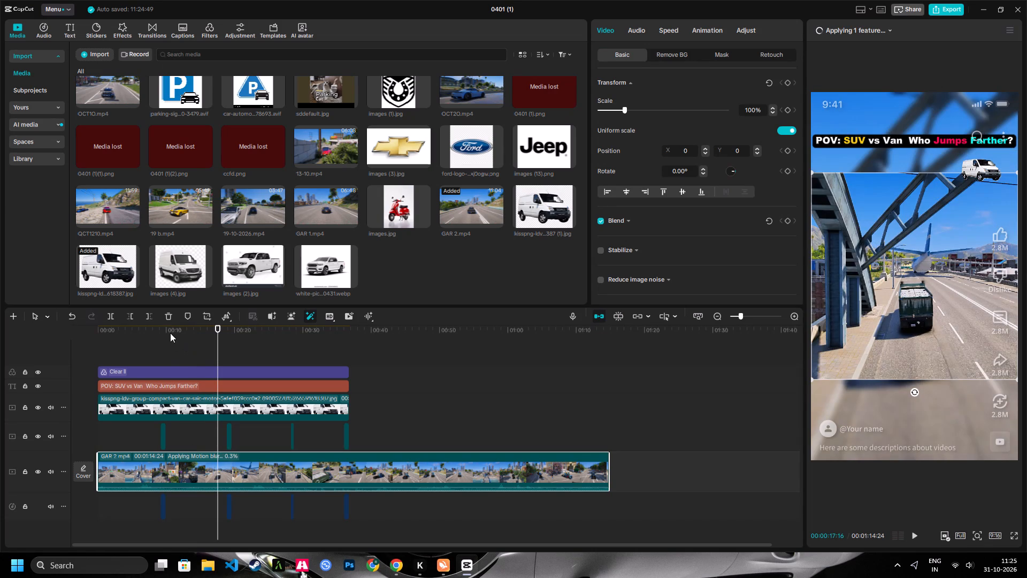
pyautogui.moveTo(170, 332); pyautogui.dragTo(148, 340)
pyautogui.press('space')
pyautogui.press('space')
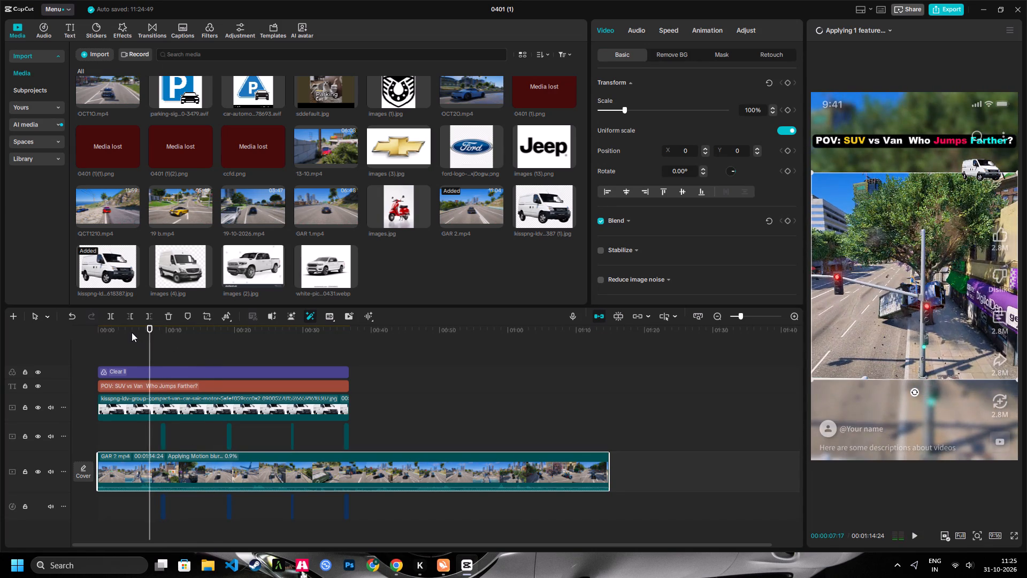
pyautogui.click(132, 332)
pyautogui.press('space')
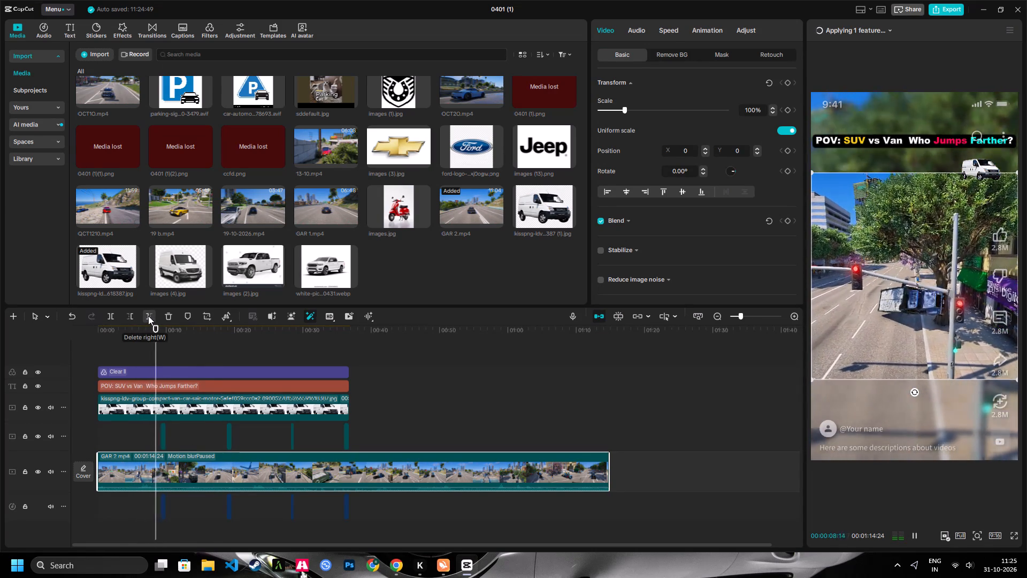
pyautogui.press('space')
pyautogui.click(112, 315)
pyautogui.press('space')
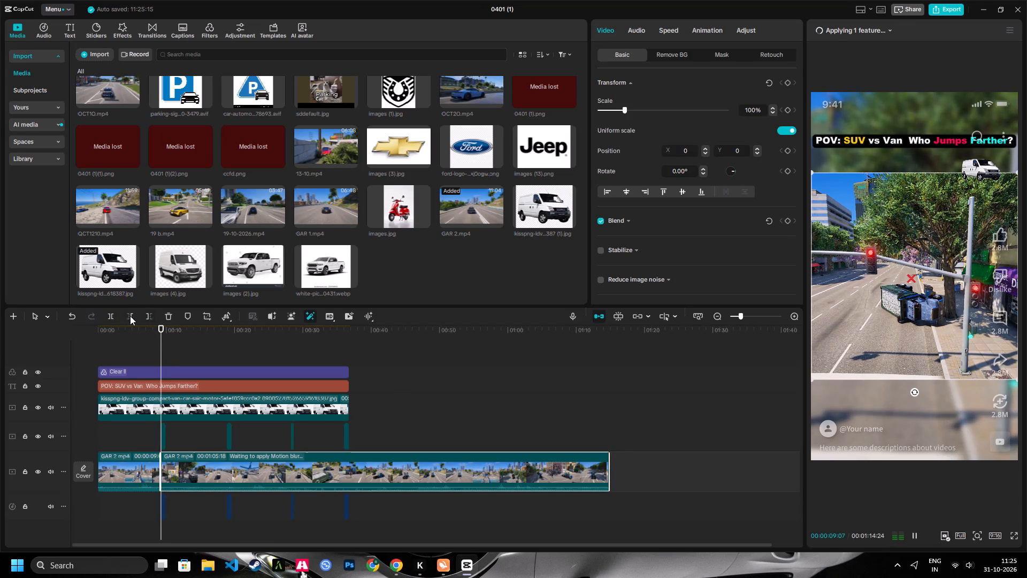
# Trim away the second GAR 2.mp4 segment's footage before 00:00:50:04 so it begins with the blue truck approaching the ramp.
pyautogui.moveTo(184, 332); pyautogui.dragTo(201, 337)
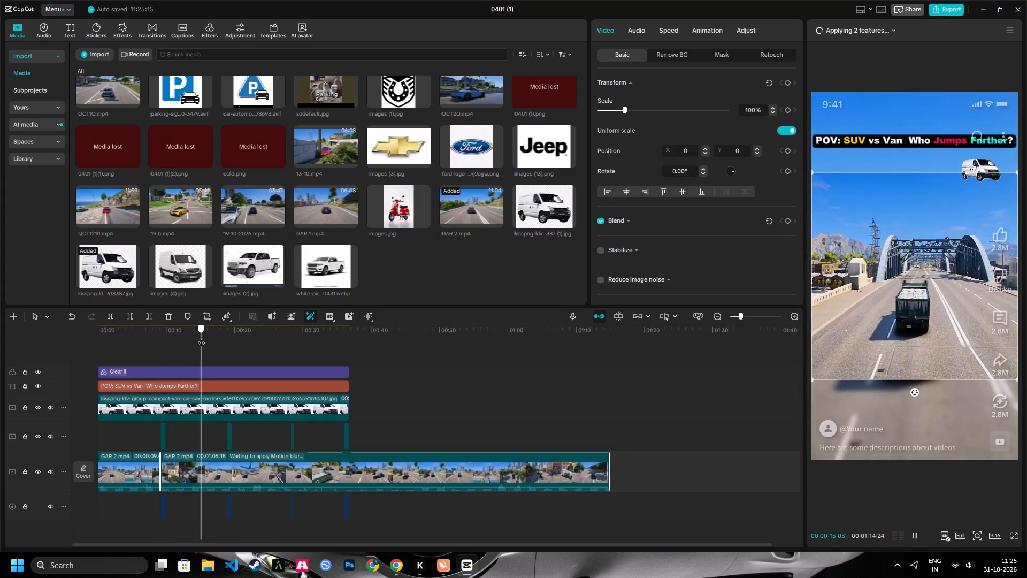
pyautogui.moveTo(201, 337); pyautogui.dragTo(321, 360)
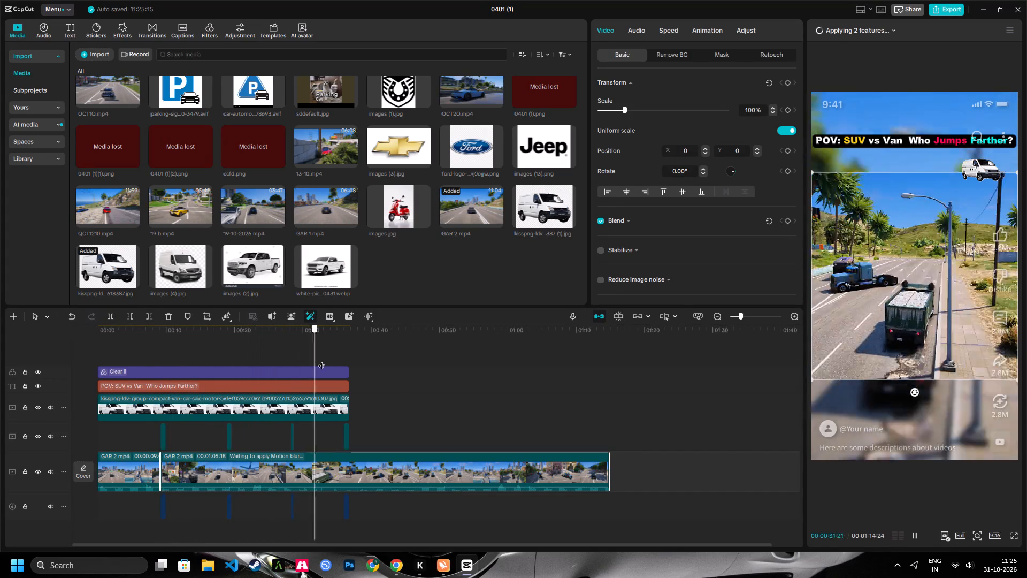
pyautogui.moveTo(321, 360); pyautogui.dragTo(416, 364)
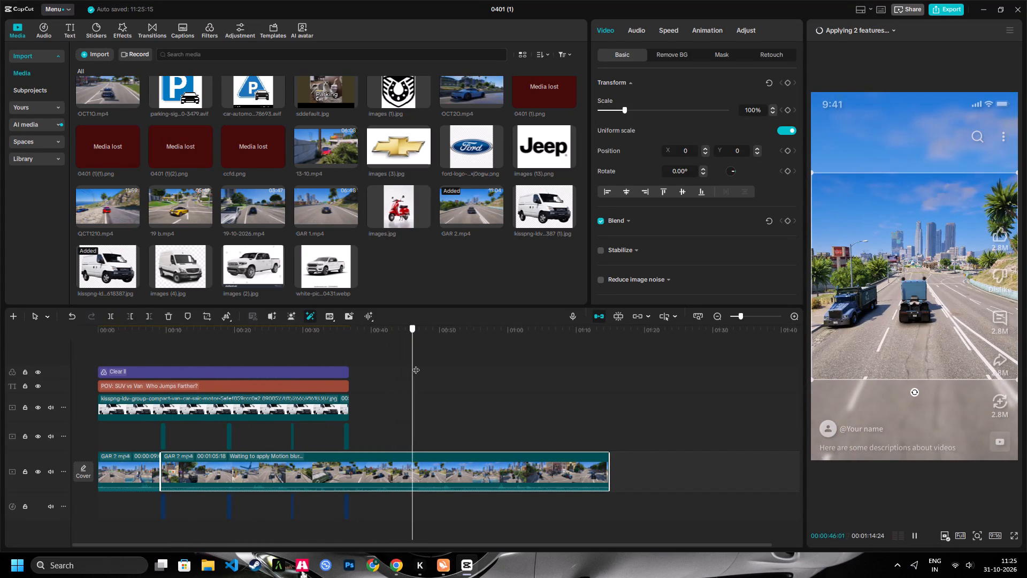
pyautogui.moveTo(416, 364); pyautogui.dragTo(421, 364)
pyautogui.press('space')
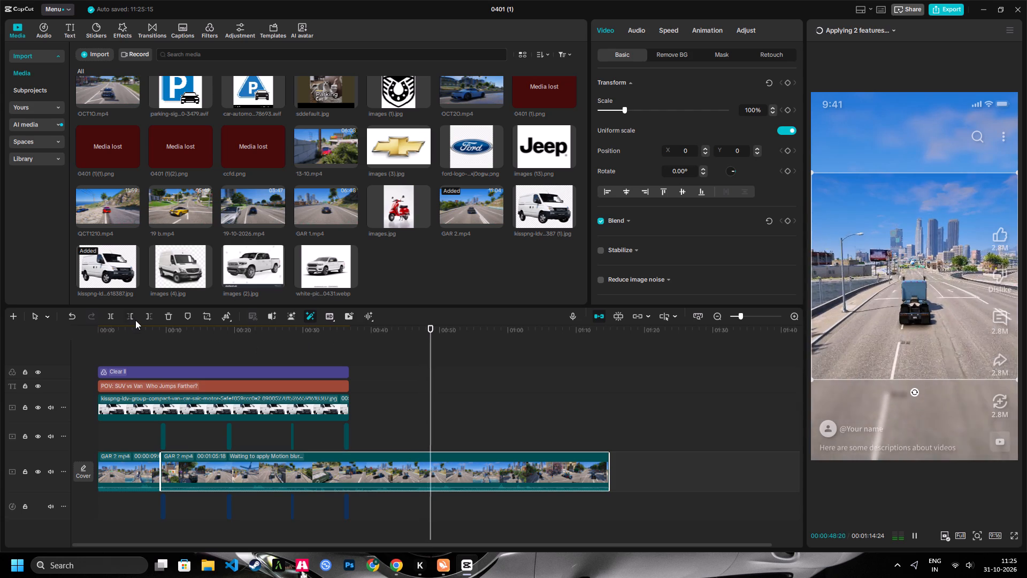
pyautogui.press('space')
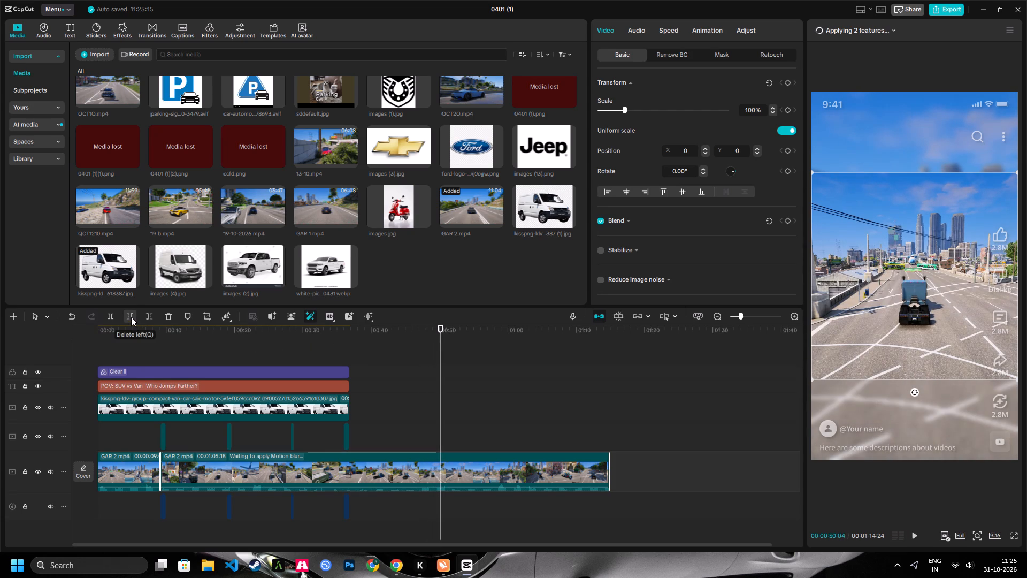
pyautogui.click(131, 317)
pyautogui.press('space')
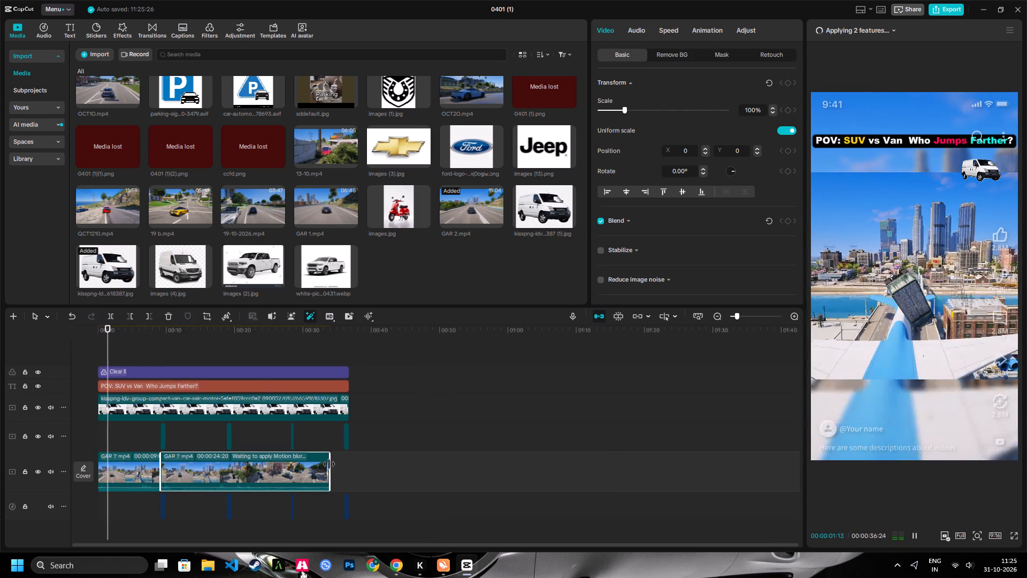
# Extend the end of the second GAR 2.mp4 segment to a duration of 00:01:08:13.
pyautogui.moveTo(328, 463); pyautogui.dragTo(627, 453)
pyautogui.press('space')
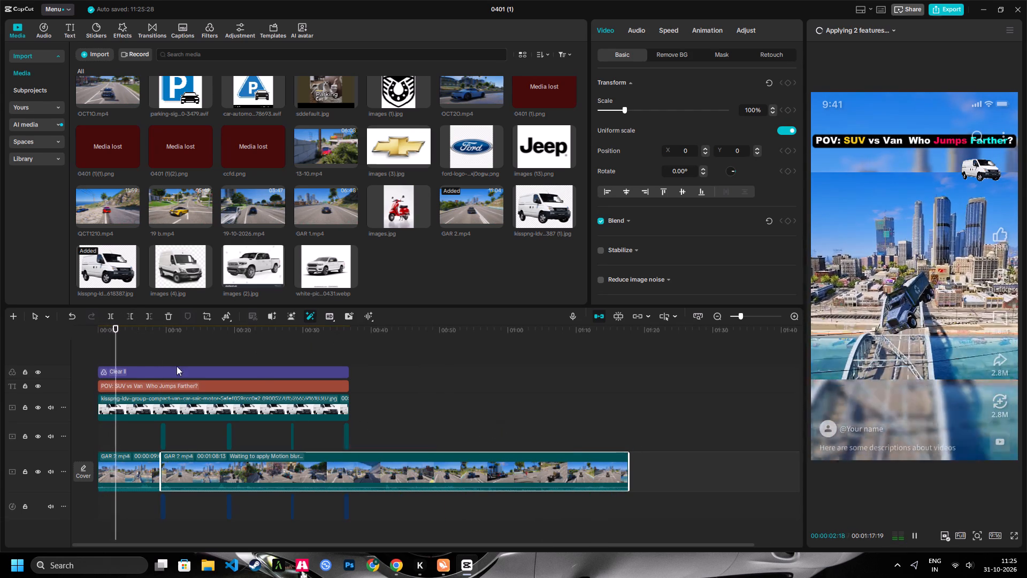
pyautogui.click(161, 343)
pyautogui.press('space')
pyautogui.press('space')
pyautogui.click(398, 567)
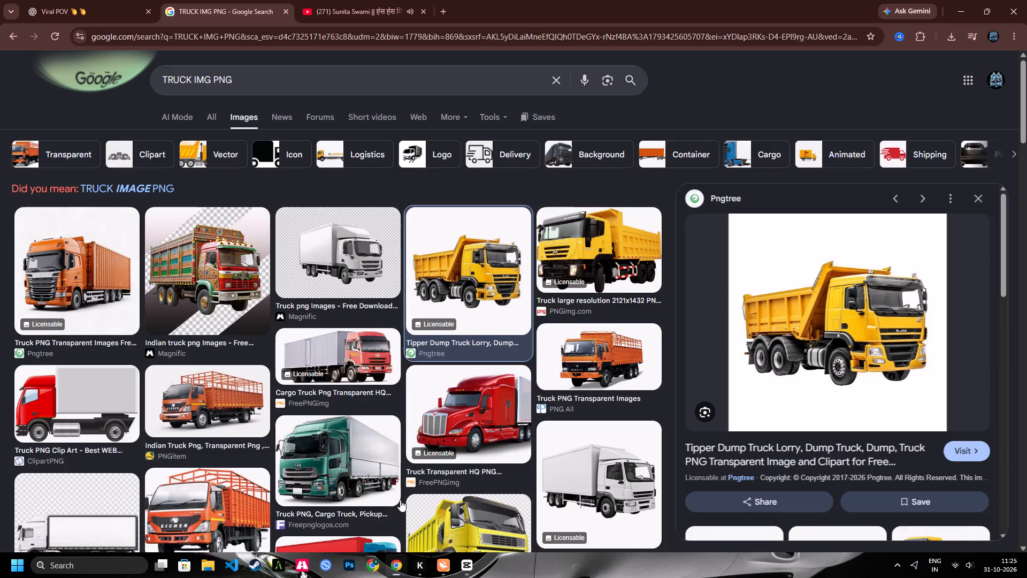
pyautogui.rightClick(820, 307)
pyautogui.rightClick(820, 307)
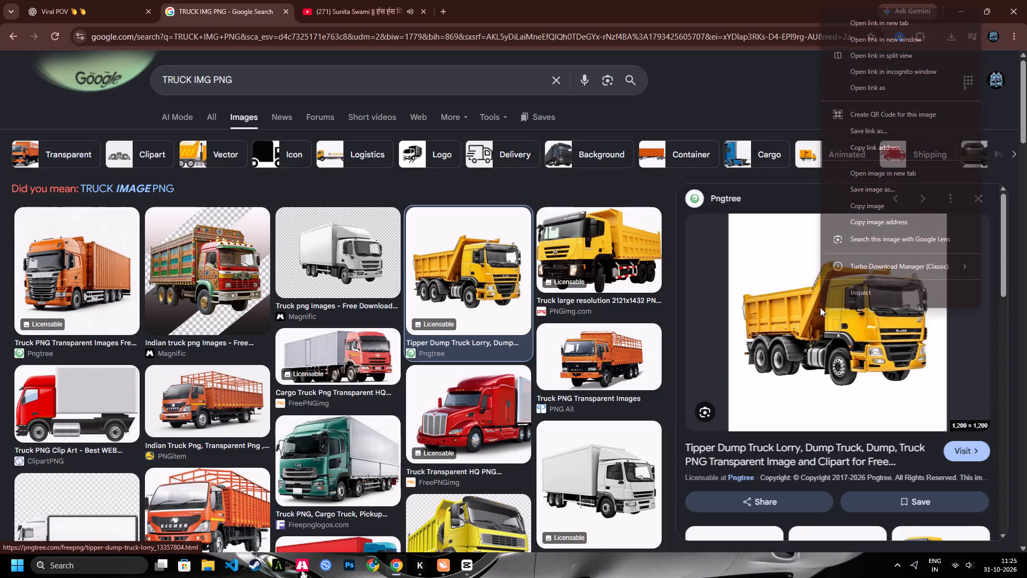
pyautogui.moveTo(870, 180); pyautogui.dragTo(871, 191)
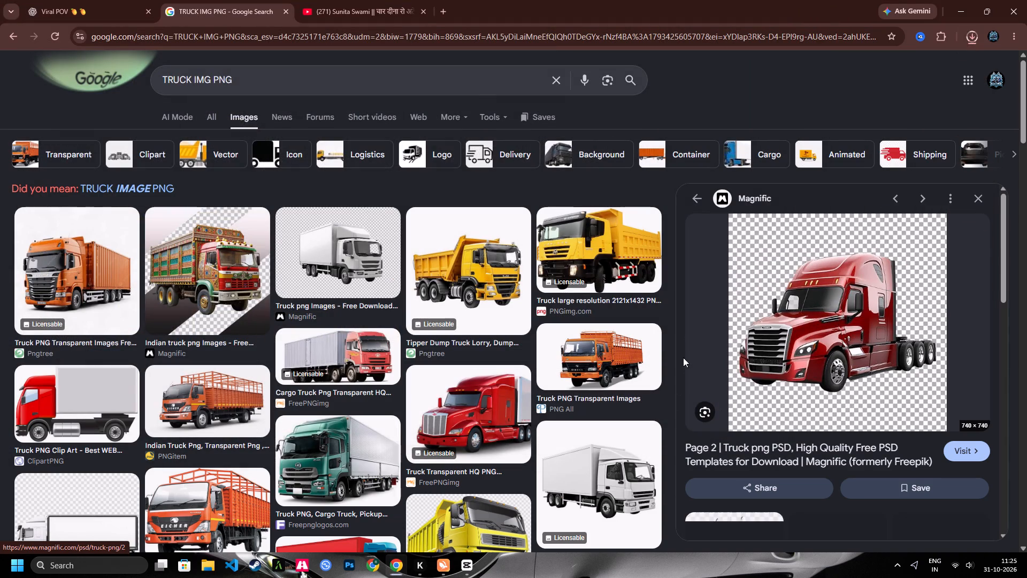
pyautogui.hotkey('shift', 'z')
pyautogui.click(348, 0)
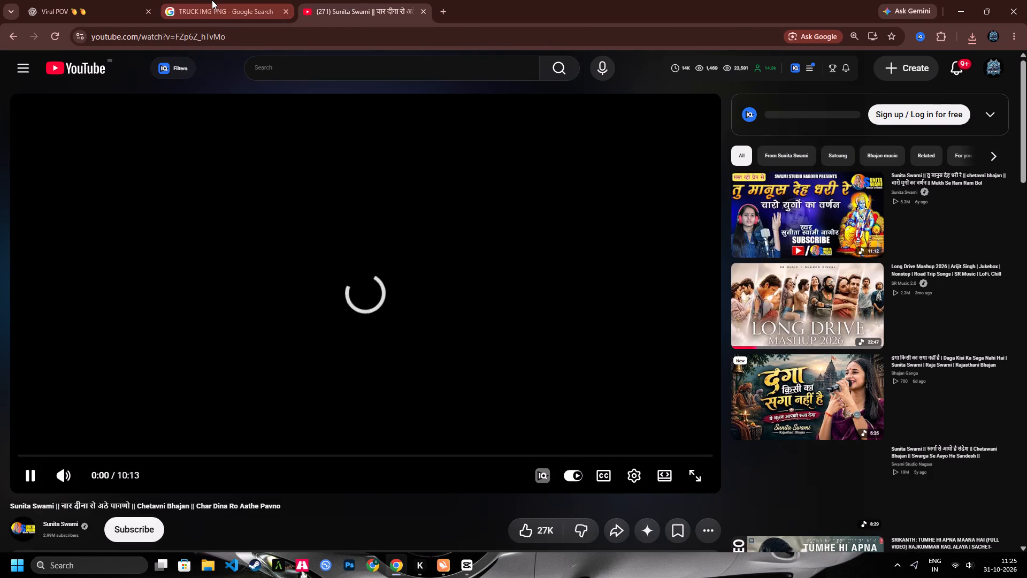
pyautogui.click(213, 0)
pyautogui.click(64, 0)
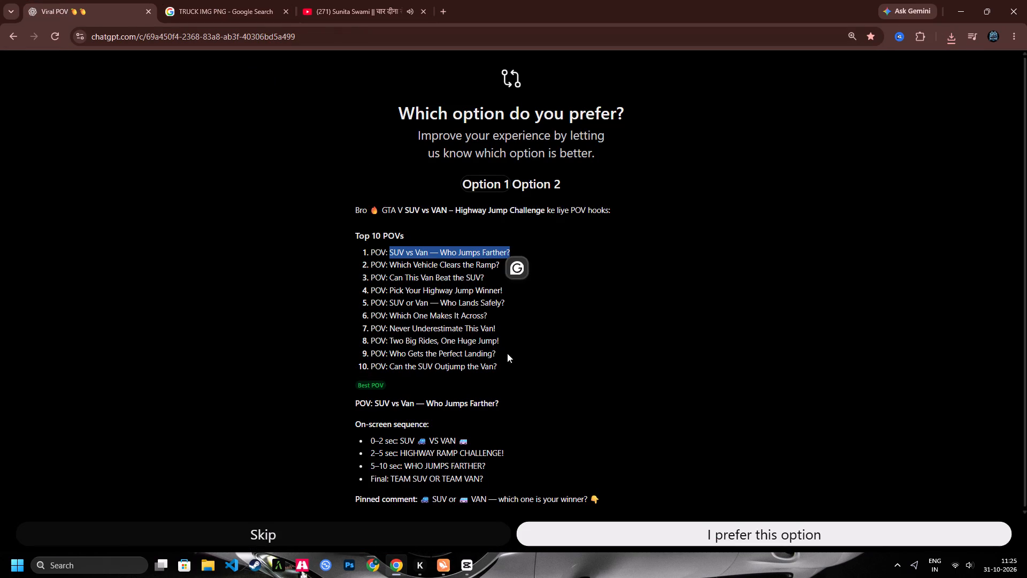
# Back in CapCut, delete the white van image overlay from the timeline.
pyautogui.click(466, 561)
pyautogui.press('space')
pyautogui.press('space')
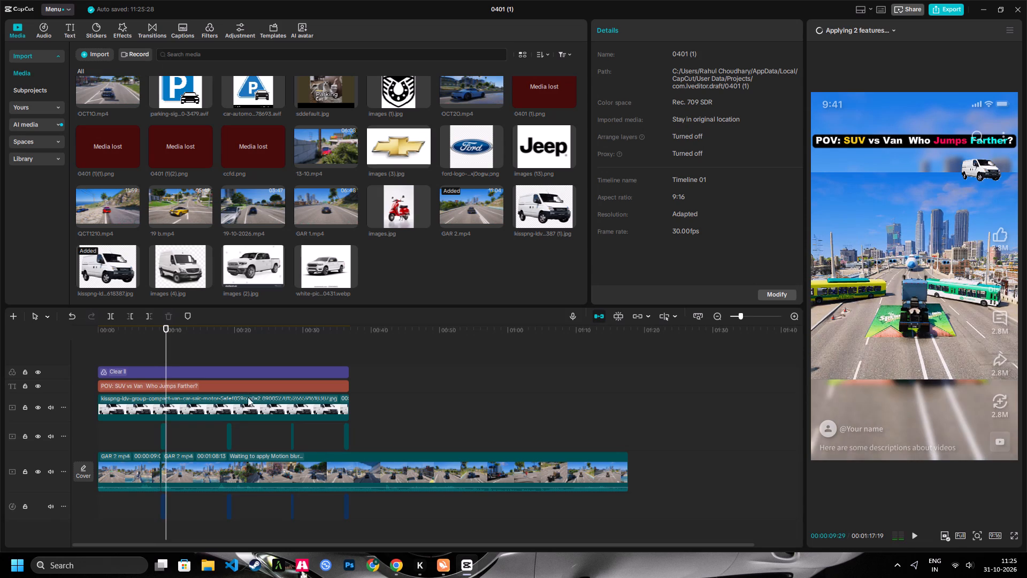
pyautogui.click(244, 402)
pyautogui.press('Delete')
pyautogui.press('space')
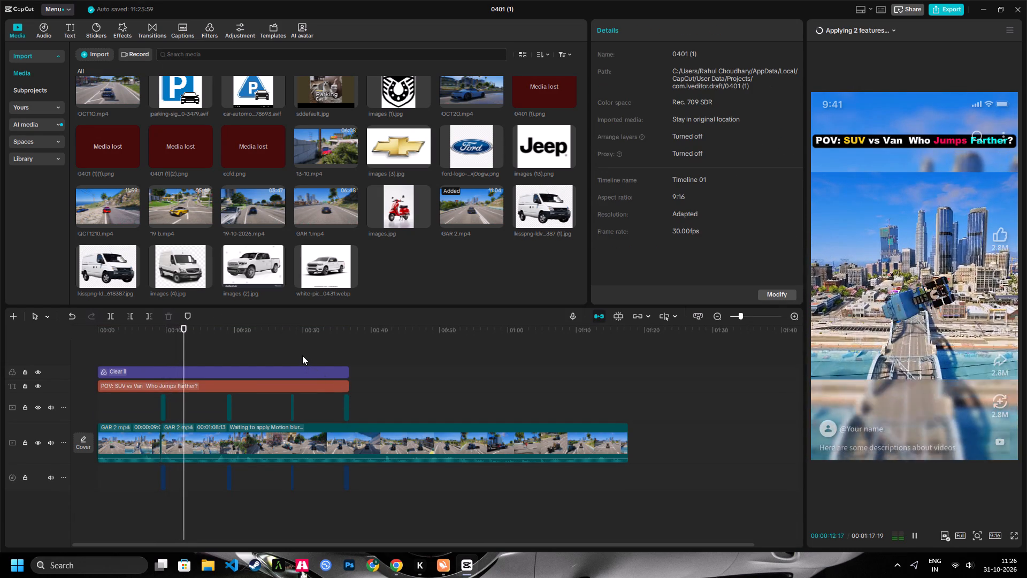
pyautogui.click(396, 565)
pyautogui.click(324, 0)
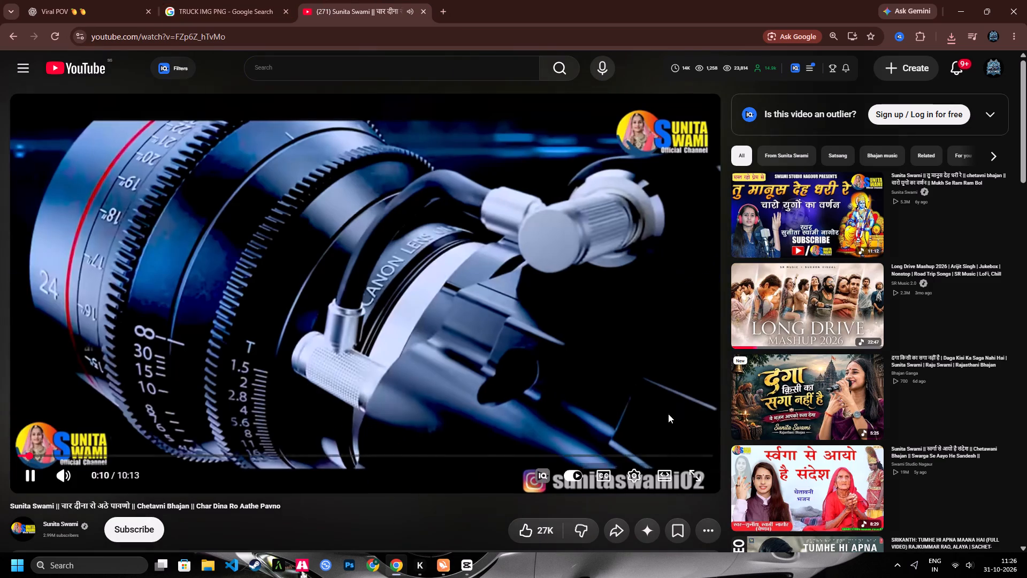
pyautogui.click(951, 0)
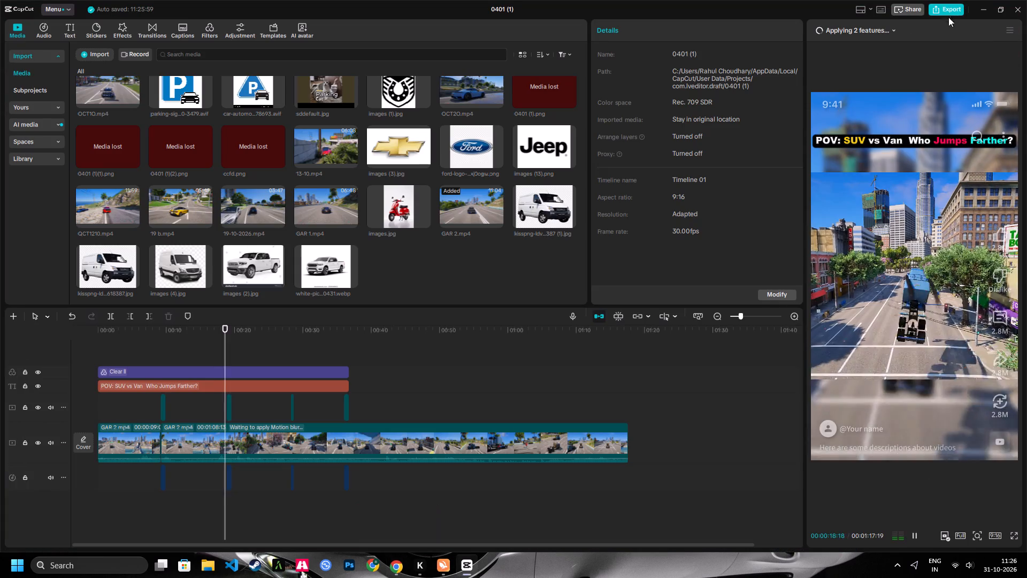
# Split GAR 2.mp4 at 00:00:22:04, just after the blue truck crashes on the city street.
pyautogui.press('space')
pyautogui.press('space')
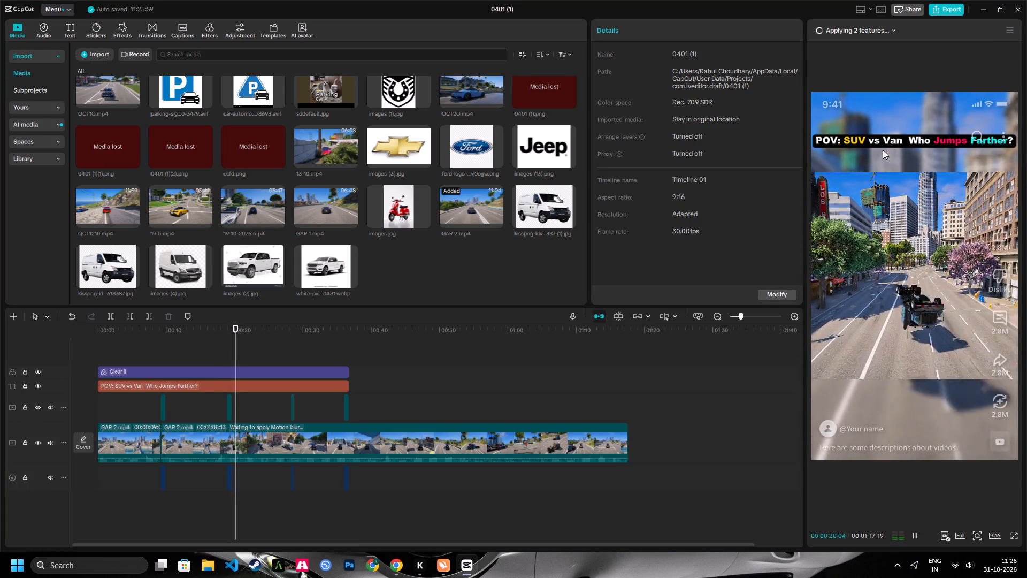
pyautogui.press('space')
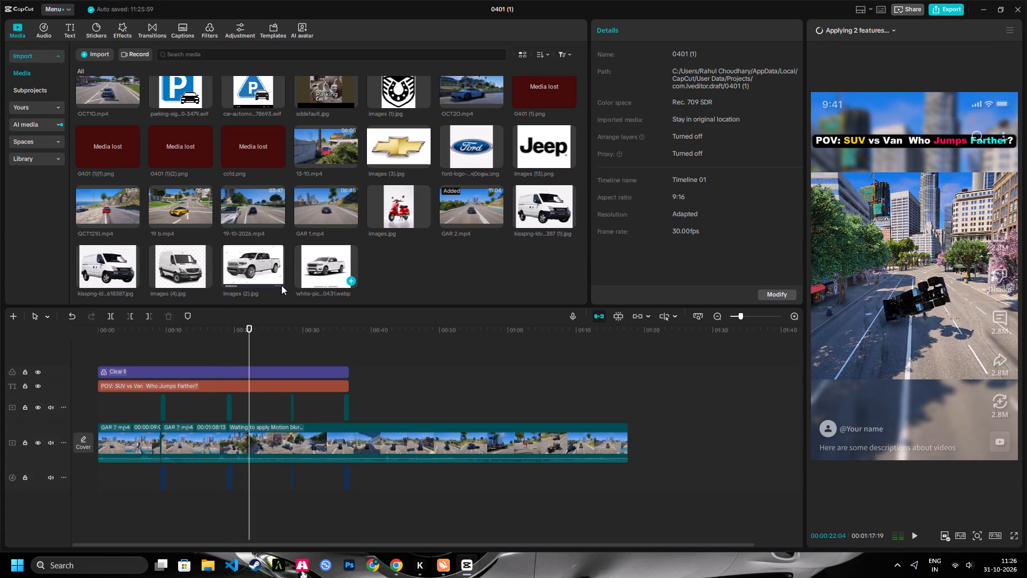
pyautogui.click(108, 316)
# Trim away the third GAR 2.mp4 segment's footage before 00:01:12:29 so it begins with the brown truck approaching the ramp.
pyautogui.press('space')
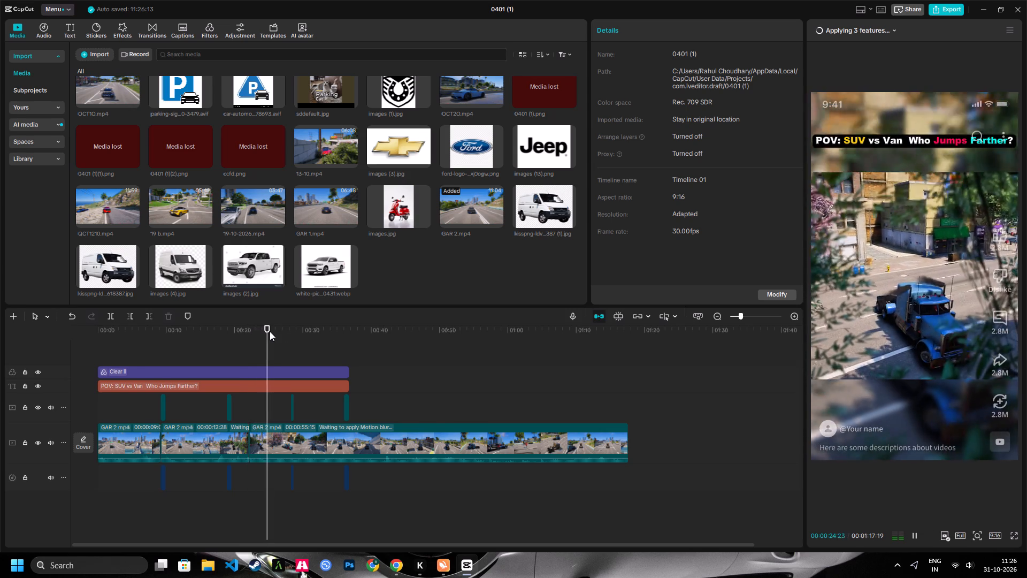
pyautogui.moveTo(270, 331); pyautogui.dragTo(310, 347)
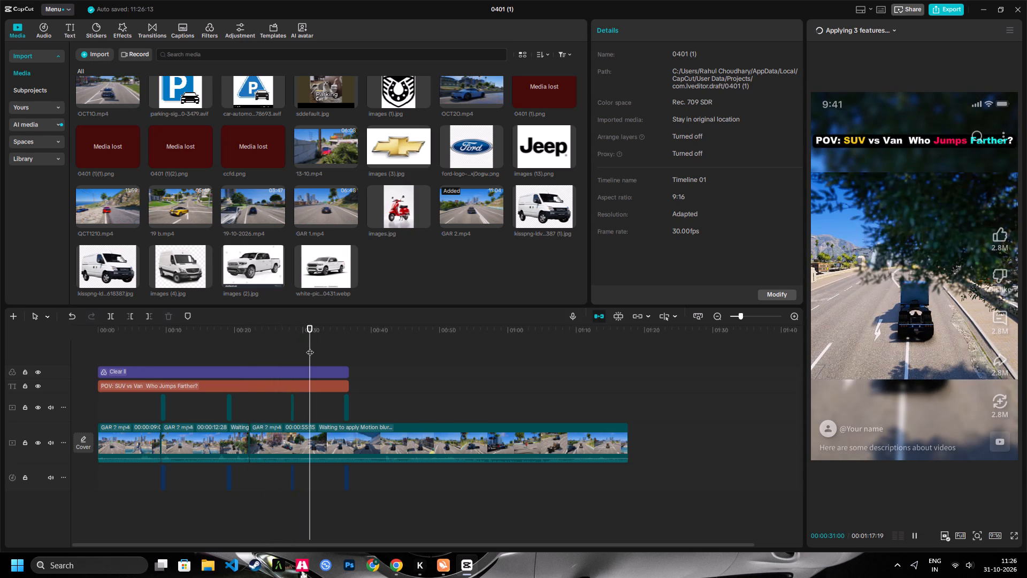
pyautogui.press('space')
pyautogui.moveTo(311, 345); pyautogui.dragTo(401, 347)
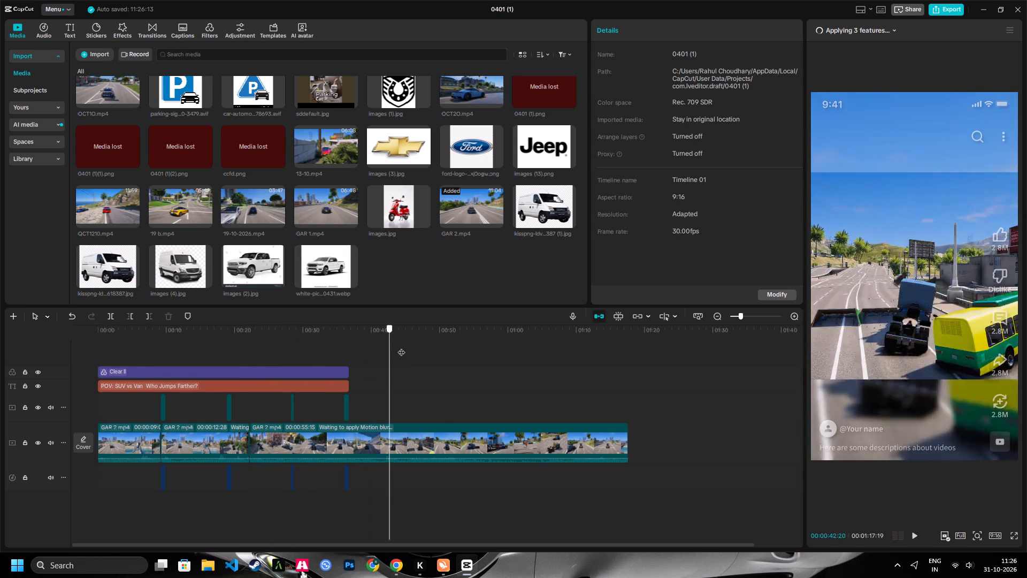
pyautogui.moveTo(401, 347); pyautogui.dragTo(560, 355)
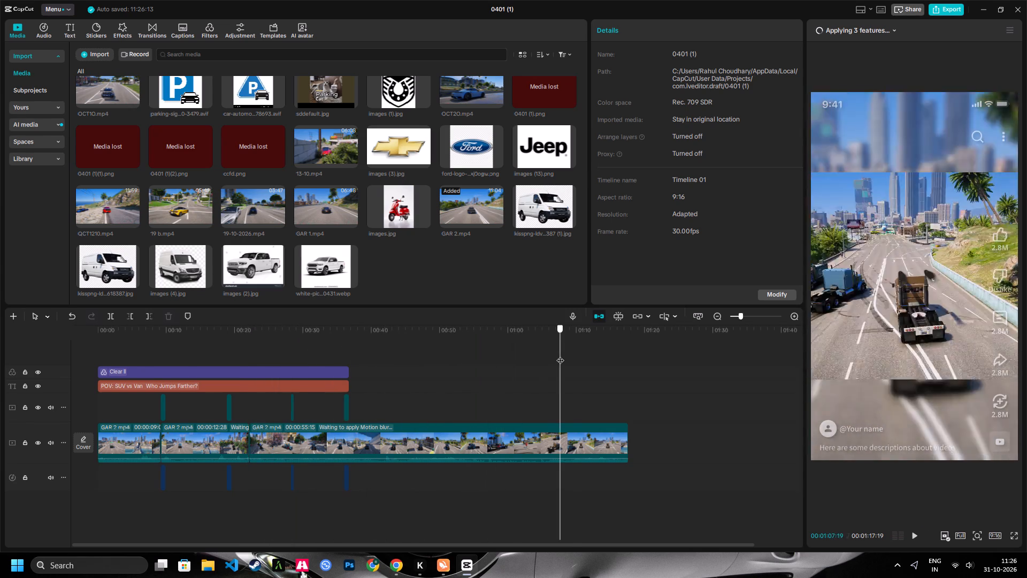
pyautogui.moveTo(560, 355); pyautogui.dragTo(589, 361)
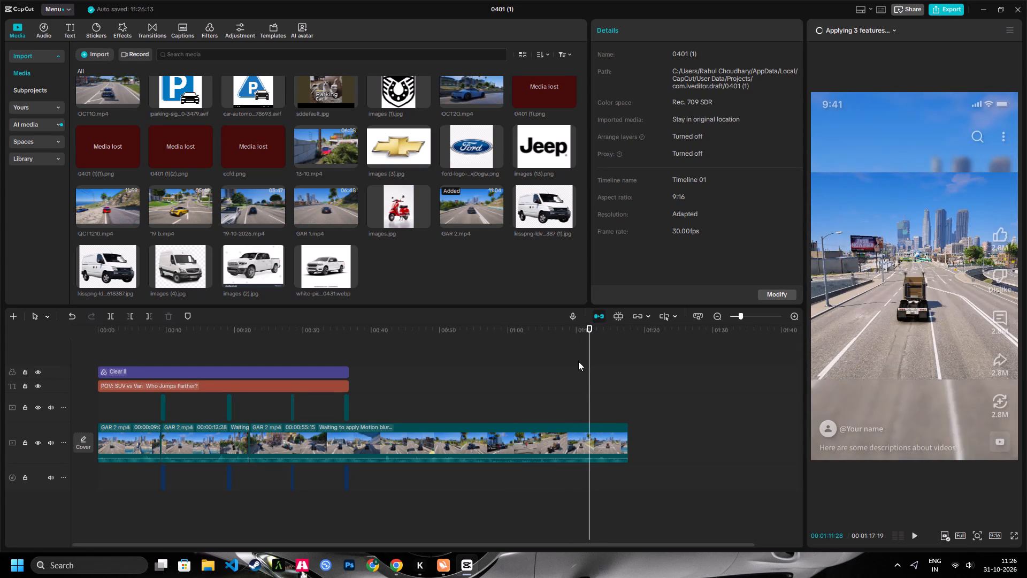
pyautogui.press('space')
pyautogui.press('space')
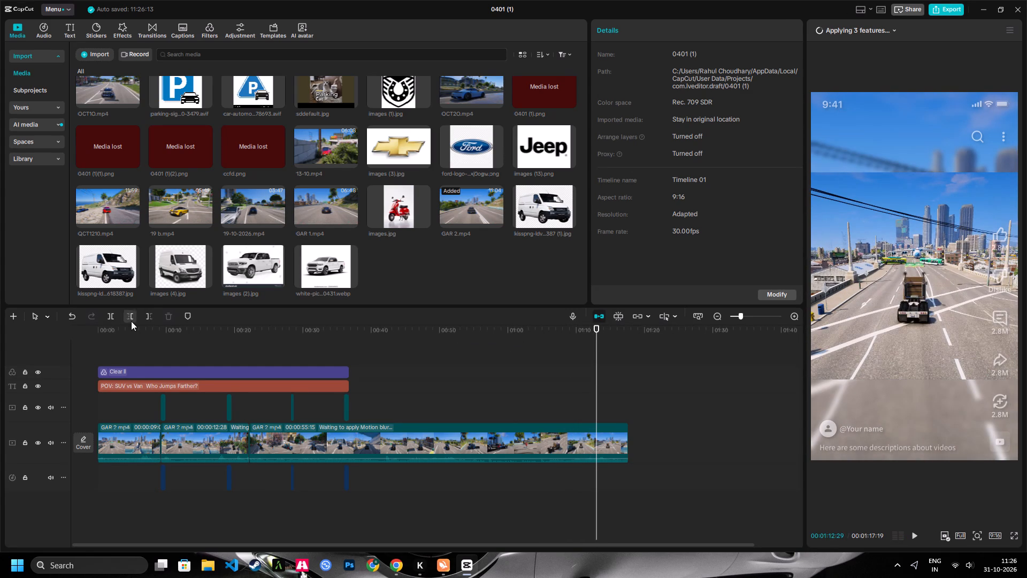
pyautogui.click(131, 321)
# Extend the end of the third GAR 2.mp4 segment to a duration of 00:11:03:26.
pyautogui.press('space')
pyautogui.press('space')
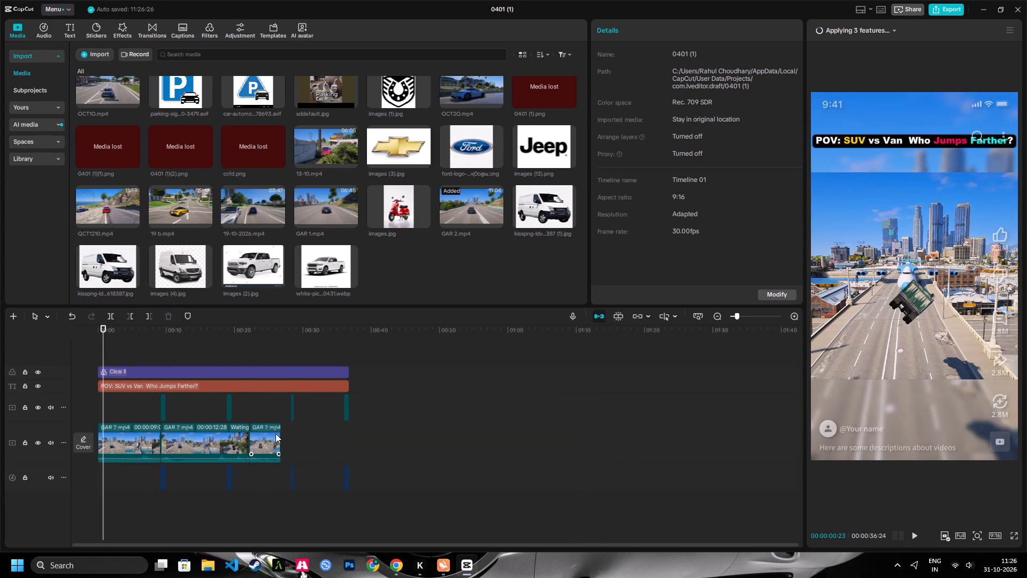
pyautogui.click(278, 436)
pyautogui.moveTo(278, 436); pyautogui.dragTo(978, 422)
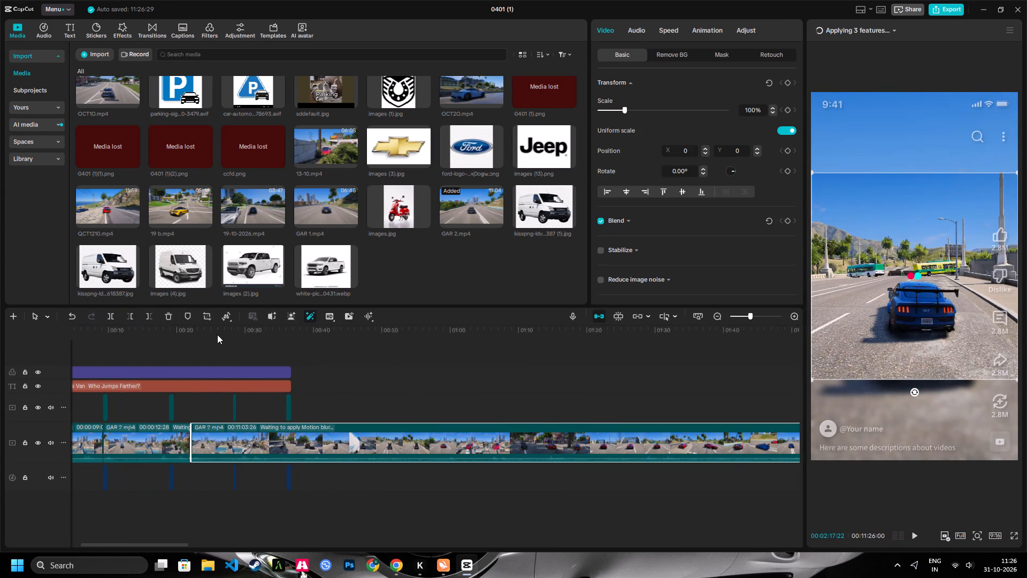
# Split the third GAR 2.mp4 segment at 00:00:33:27, once the brown truck has come to rest on the city street.
pyautogui.doubleClick(197, 332)
pyautogui.press('space')
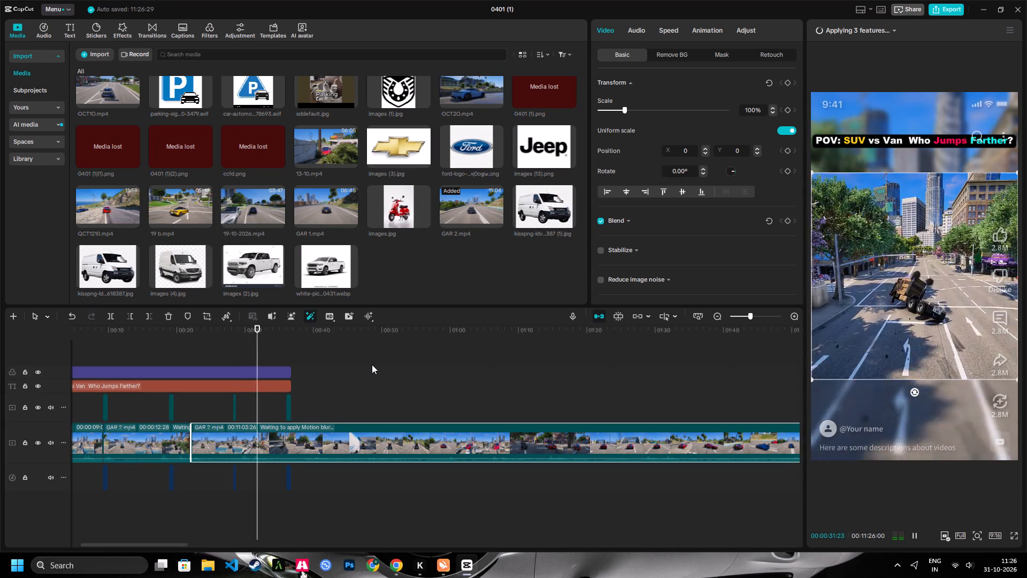
pyautogui.press('space')
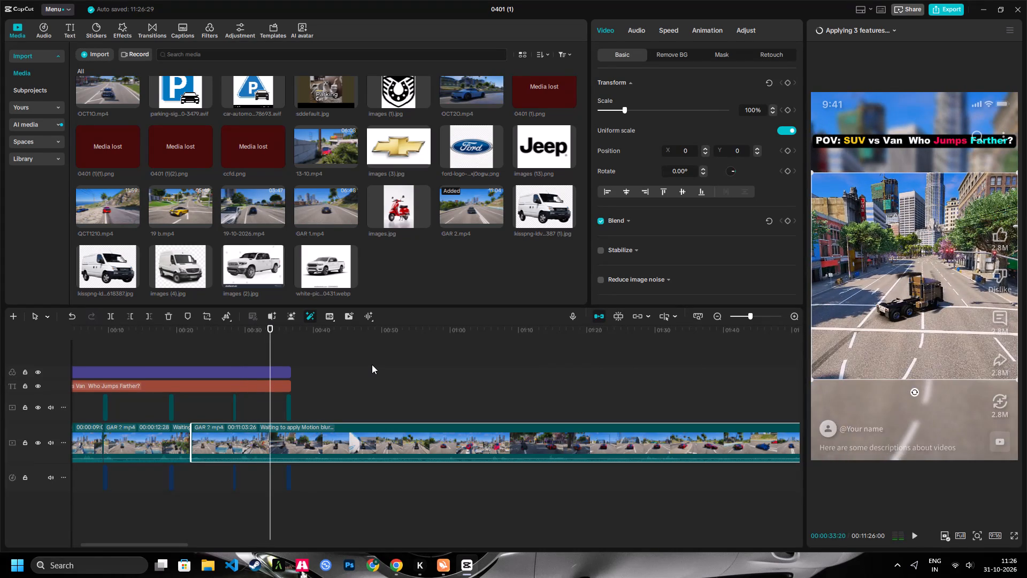
pyautogui.press('space')
pyautogui.press('space')
pyautogui.click(110, 316)
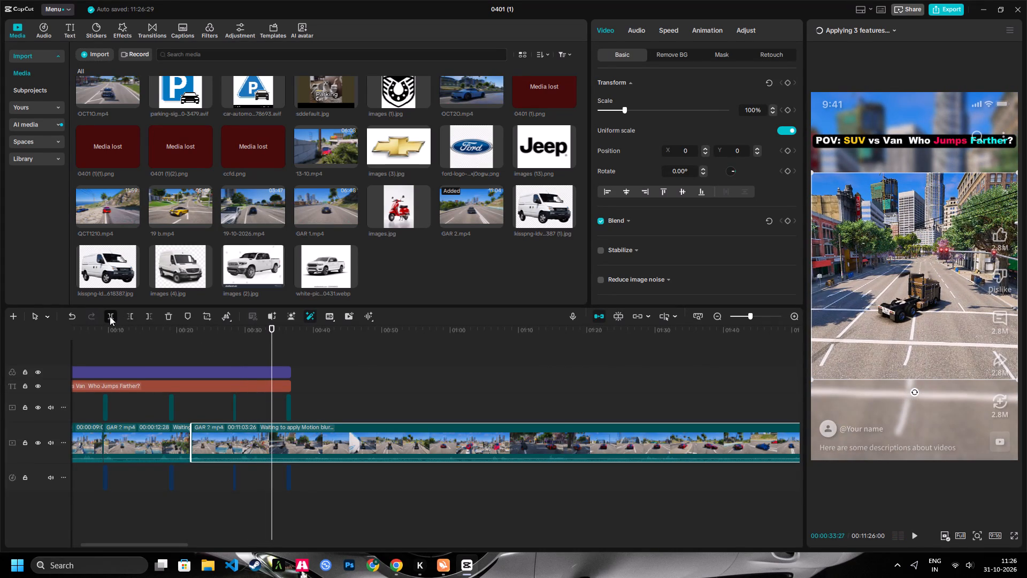
# Delete the leftover GAR 2.mp4 footage after the split that follows the brown truck's run.
pyautogui.hotkey('shift', 'z')
pyautogui.press('space')
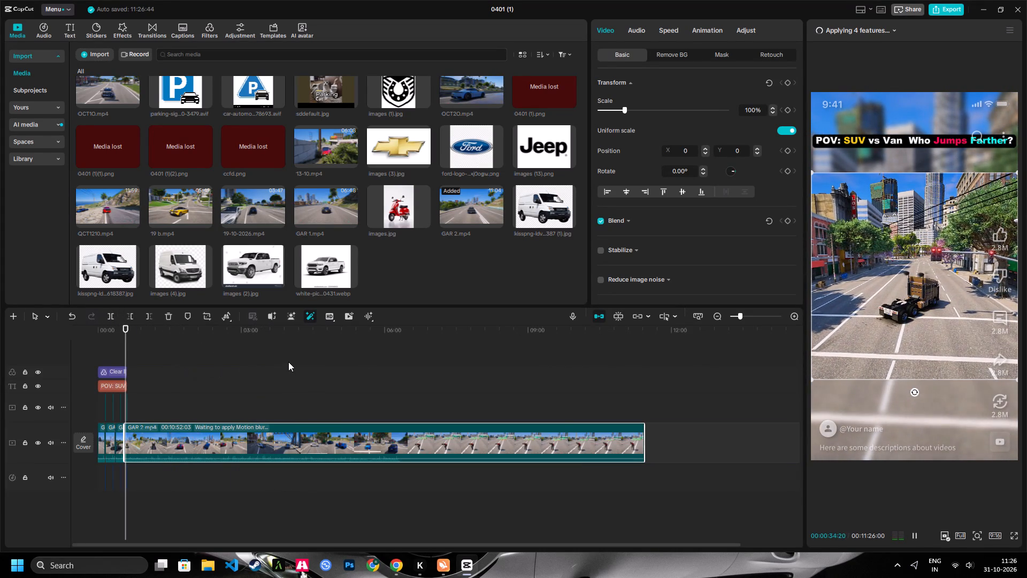
pyautogui.click(144, 334)
pyautogui.press('space')
pyautogui.press('space')
pyautogui.click(220, 447)
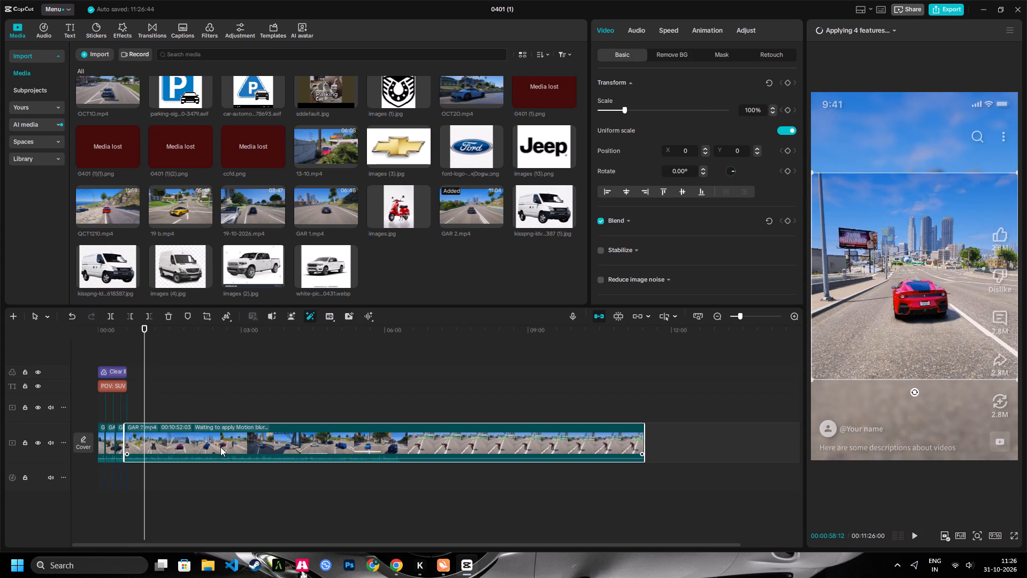
pyautogui.press('Delete')
# Cut the first red cross GIF and its sound effect, located just after the first GAR 2.mp4 segment ends.
pyautogui.hotkey('shift', 'z')
pyautogui.press('space')
pyautogui.press('space')
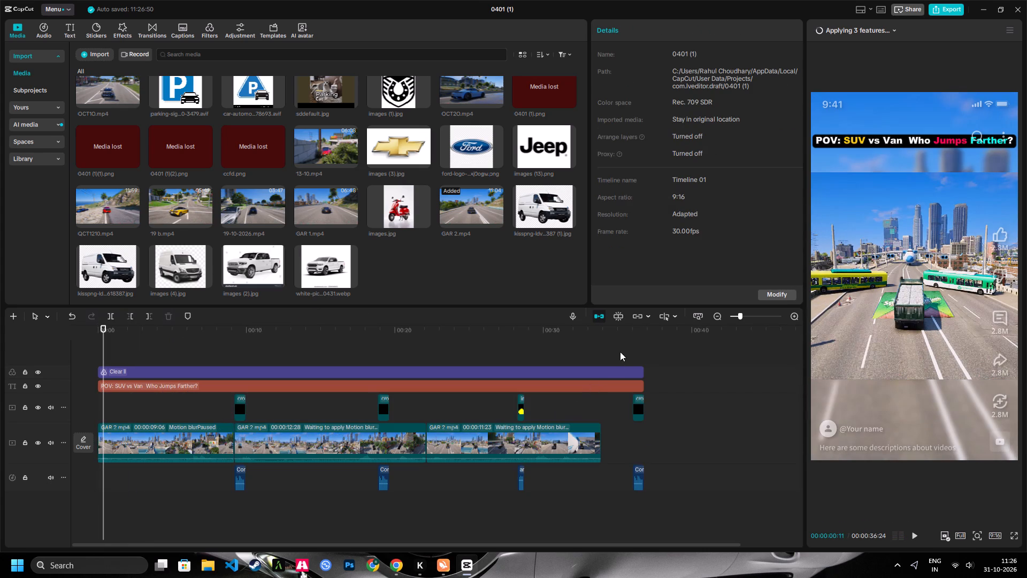
pyautogui.moveTo(594, 336); pyautogui.dragTo(596, 333)
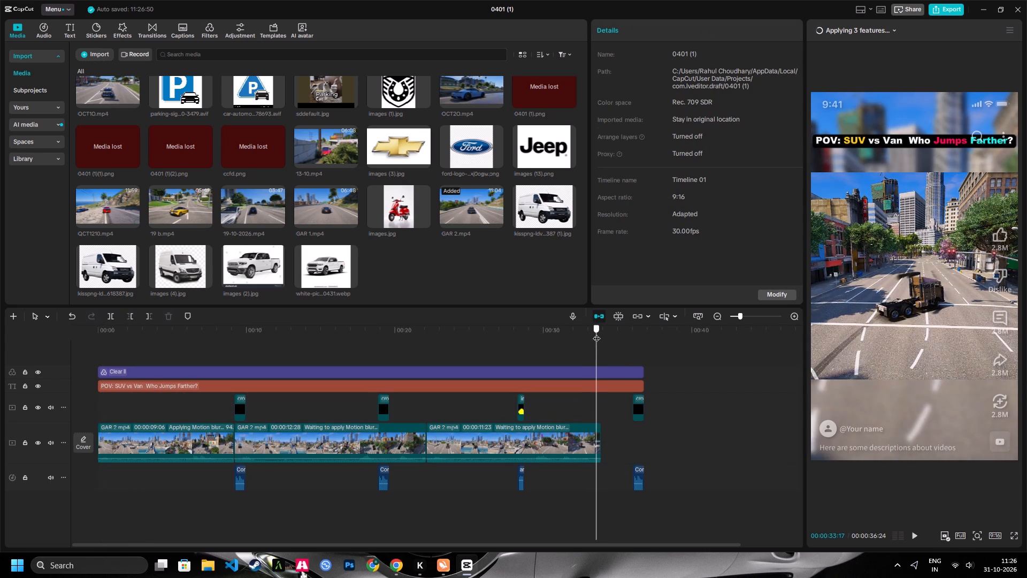
pyautogui.moveTo(596, 333); pyautogui.dragTo(599, 330)
pyautogui.moveTo(599, 330); pyautogui.dragTo(255, 368)
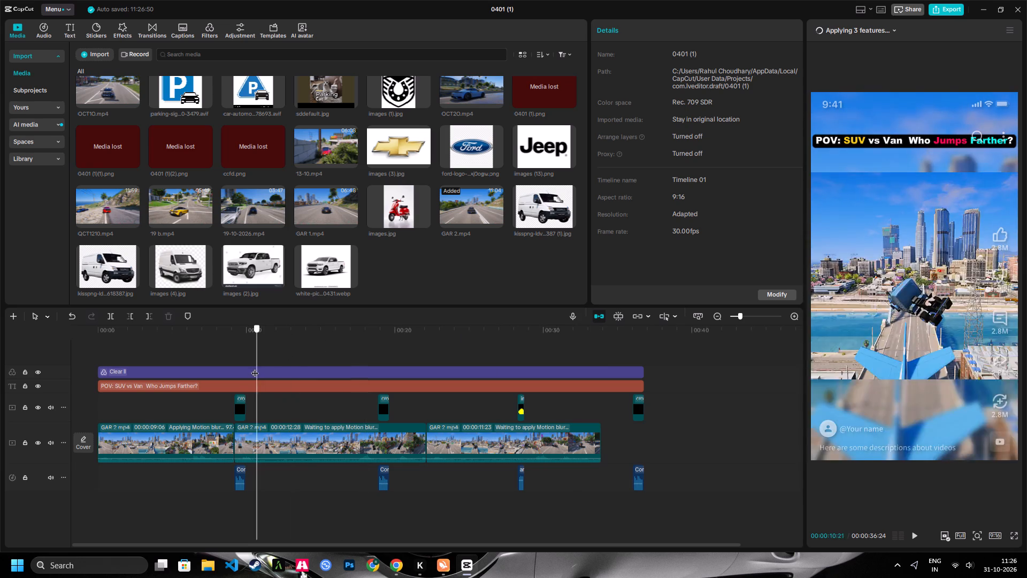
pyautogui.moveTo(255, 368); pyautogui.dragTo(241, 390)
pyautogui.keyDown('ctrl'); pyautogui.moveTo(267, 400); pyautogui.dragTo(203, 403); pyautogui.keyUp('ctrl')
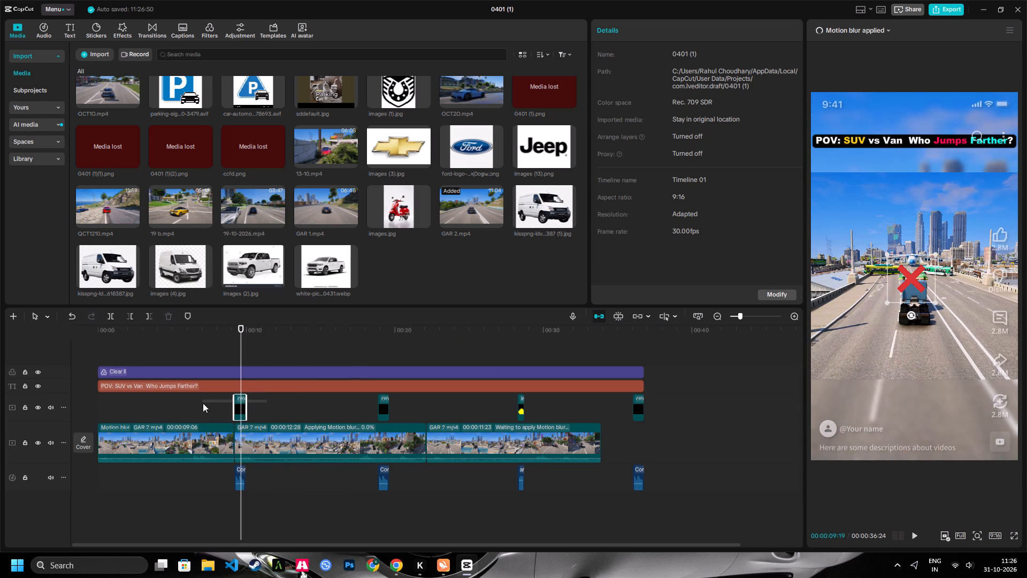
pyautogui.keyDown('ctrl'); pyautogui.moveTo(203, 403); pyautogui.dragTo(202, 402); pyautogui.keyUp('ctrl')
pyautogui.keyDown('ctrl'); pyautogui.moveTo(271, 475); pyautogui.dragTo(221, 474); pyautogui.keyUp('ctrl')
pyautogui.hotkey('ctrl', 'c')
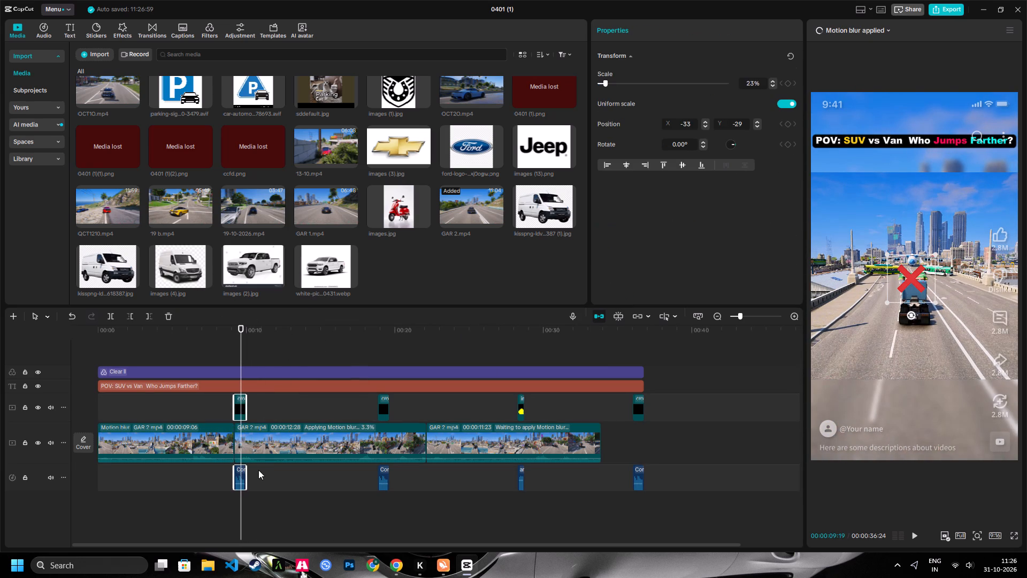
pyautogui.hotkey('ctrl', 'x')
# Paste the red cross GIF and its sound near 00:00:08:19, aligned to finish with the first GAR 2.mp4 segment.
pyautogui.click(226, 333)
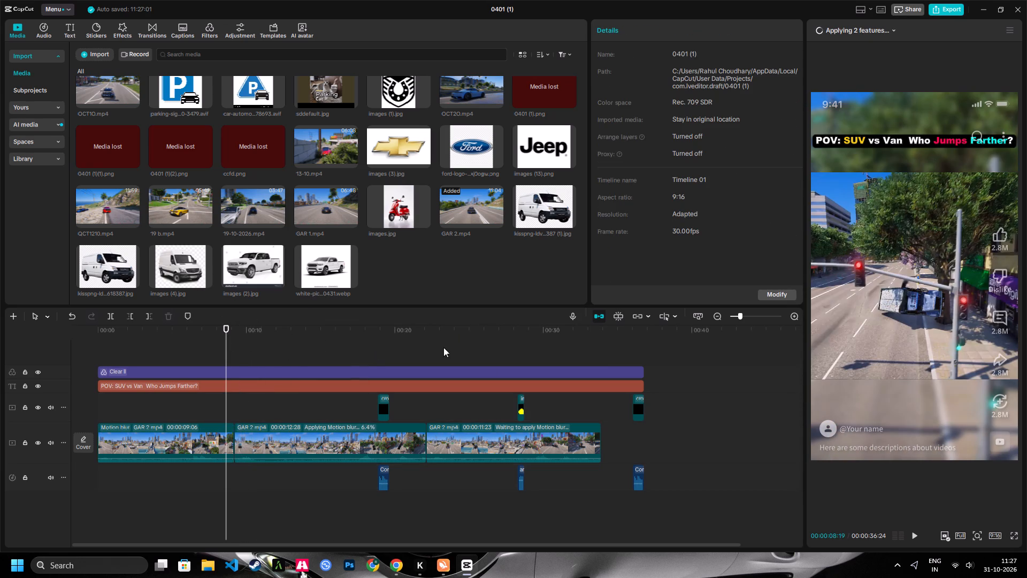
pyautogui.moveTo(741, 318); pyautogui.dragTo(750, 320)
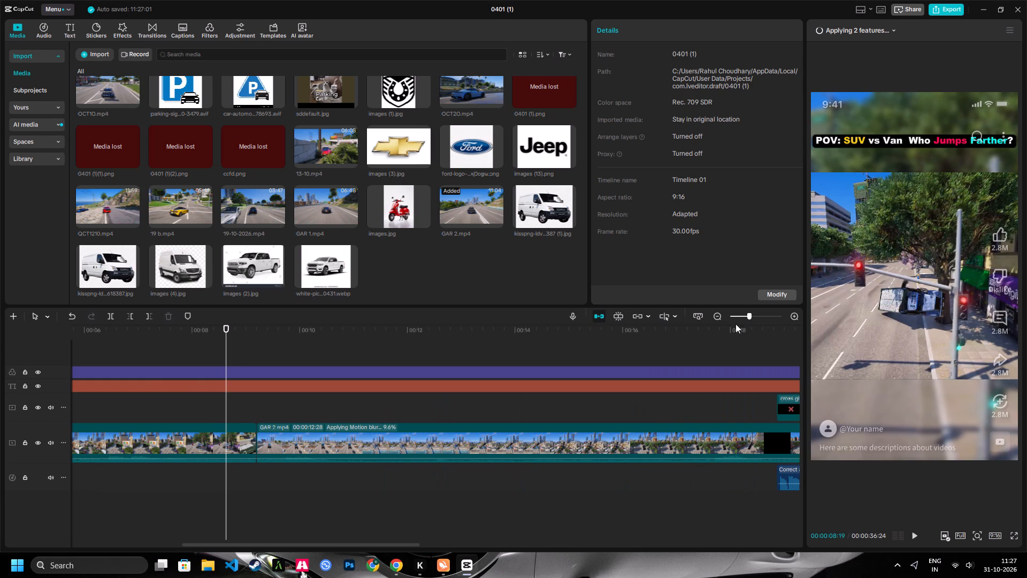
pyautogui.press('space')
pyautogui.press('space')
pyautogui.hotkey('ctrl', 'v')
pyautogui.moveTo(264, 408); pyautogui.dragTo(252, 413)
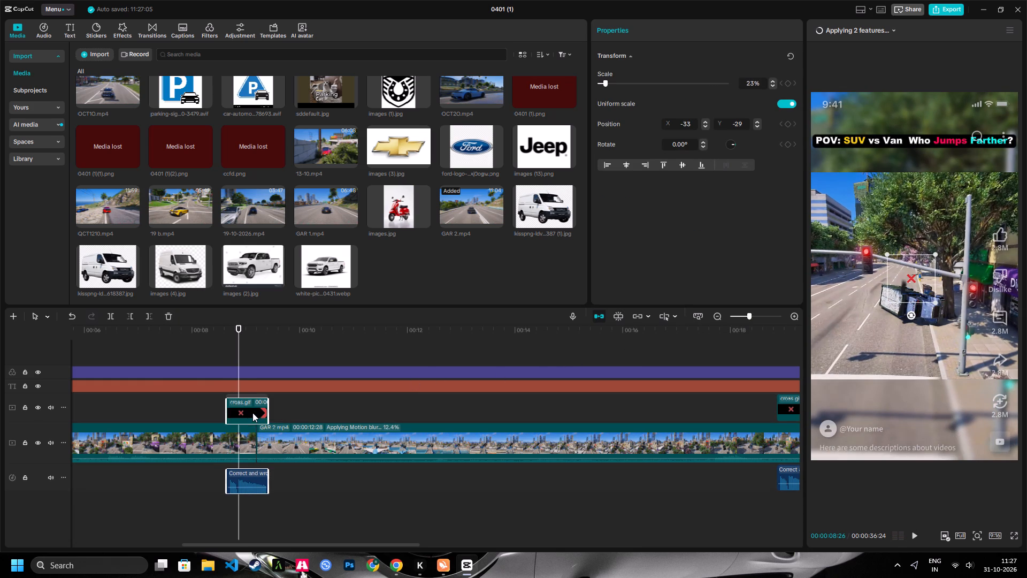
pyautogui.moveTo(252, 413); pyautogui.dragTo(242, 408)
# Trim the end of the second GAR 2.mp4 segment to 00:00:19:18, where the second red cross GIF ends.
pyautogui.hotkey('shift', 'z')
pyautogui.press('space')
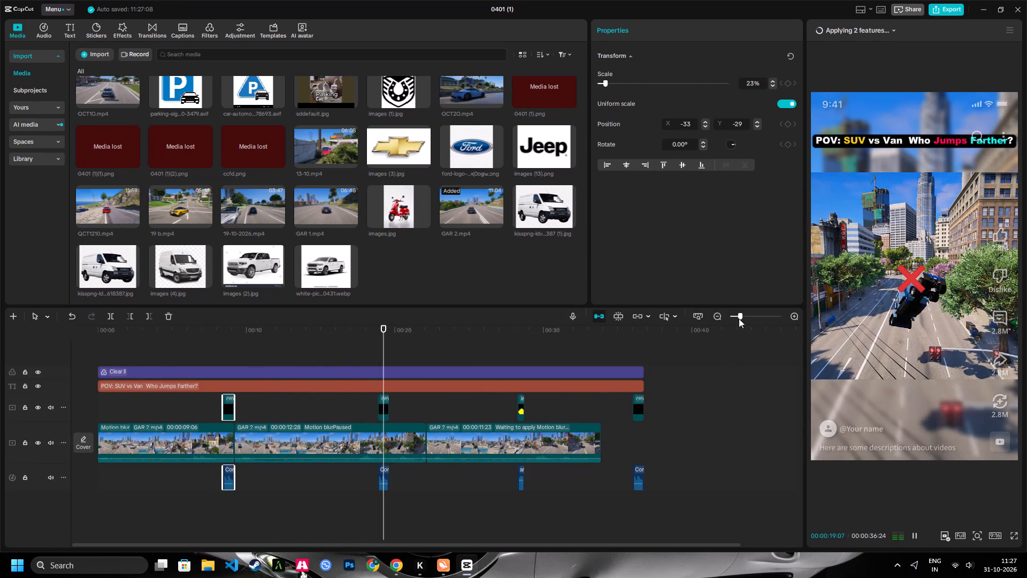
pyautogui.press('space')
pyautogui.moveTo(743, 316); pyautogui.dragTo(749, 318)
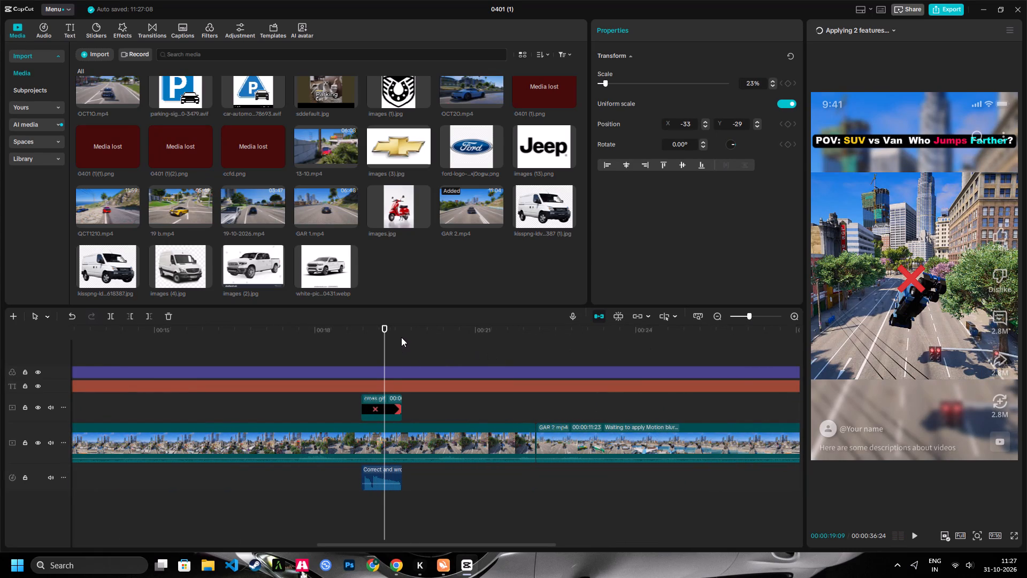
pyautogui.click(401, 337)
pyautogui.click(407, 430)
pyautogui.click(146, 317)
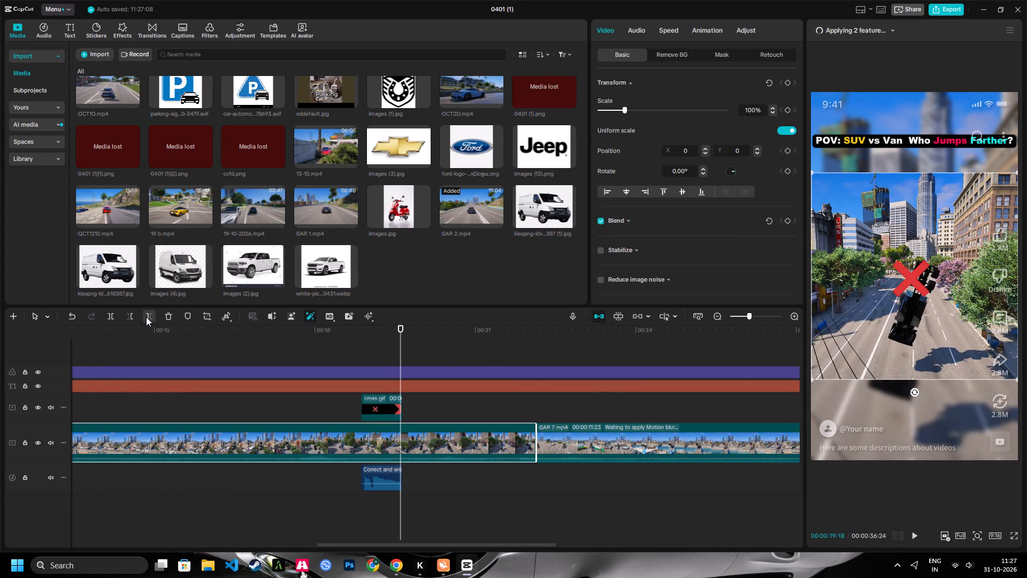
# Delete the last red cross GIF and its sound effect, which lie beyond the end of the video segments.
pyautogui.press('space')
pyautogui.hotkey('shift', 'z')
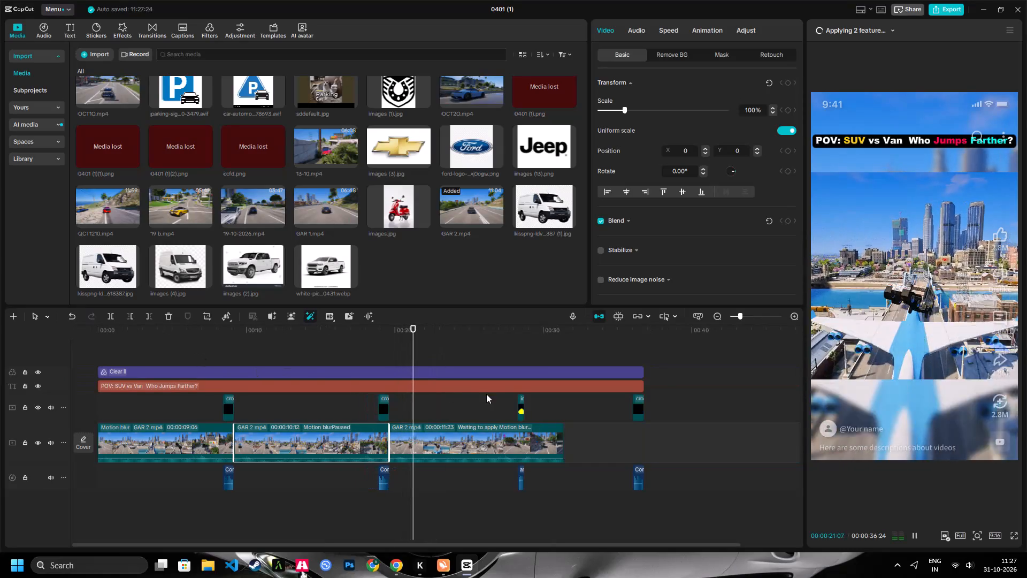
pyautogui.moveTo(667, 402); pyautogui.dragTo(630, 406)
pyautogui.press('Delete')
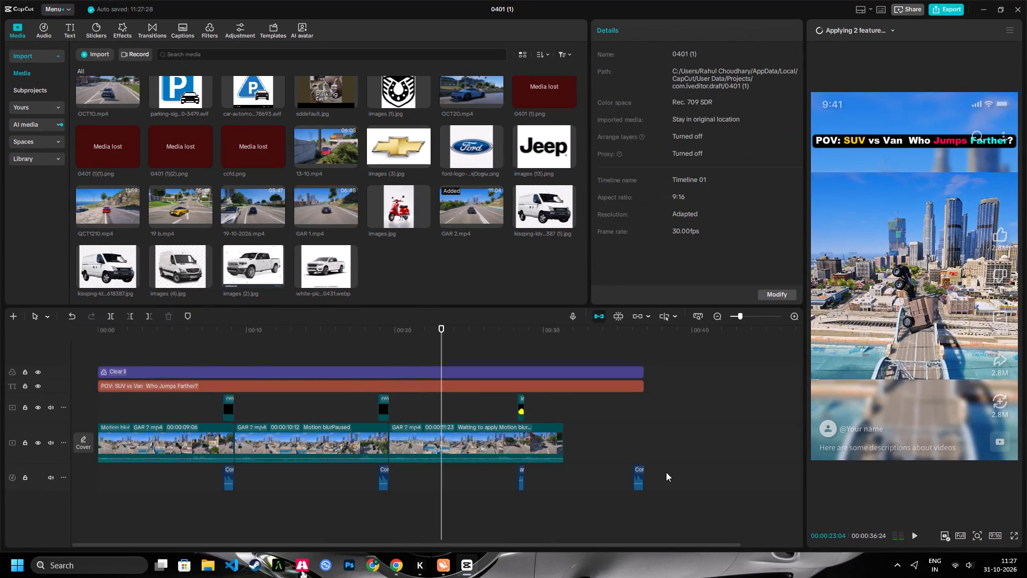
pyautogui.moveTo(665, 473); pyautogui.dragTo(611, 473)
pyautogui.press('Delete')
# Move the yellow check mark image and its answer sound to 00:00:30:13, near the end of the brown truck's run.
pyautogui.moveTo(539, 399); pyautogui.dragTo(510, 406)
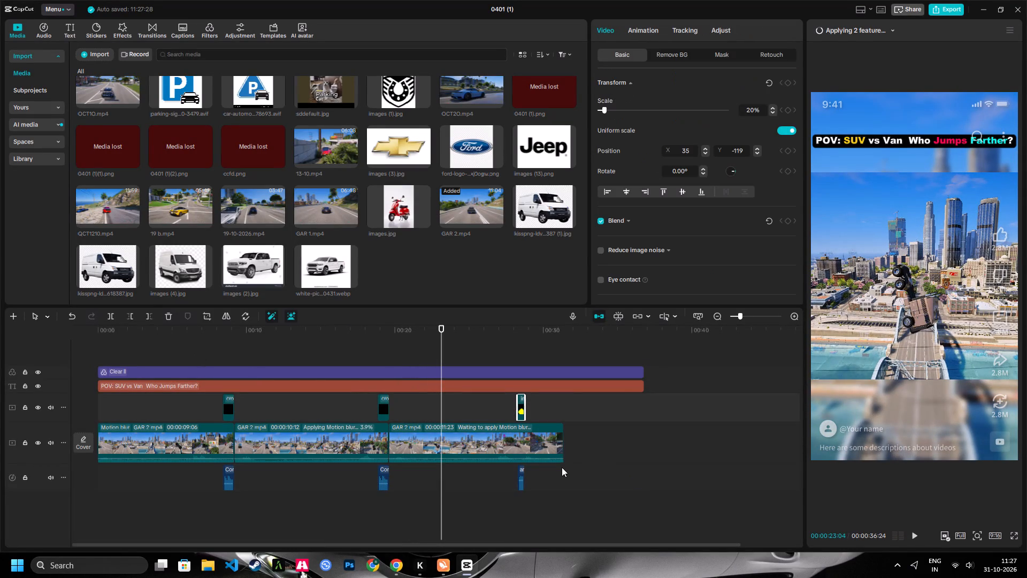
pyautogui.keyDown('ctrl'); pyautogui.moveTo(544, 471); pyautogui.dragTo(497, 476); pyautogui.keyUp('ctrl')
pyautogui.hotkey('ctrl', 'c')
pyautogui.hotkey('ctrl', 'x')
pyautogui.press('space')
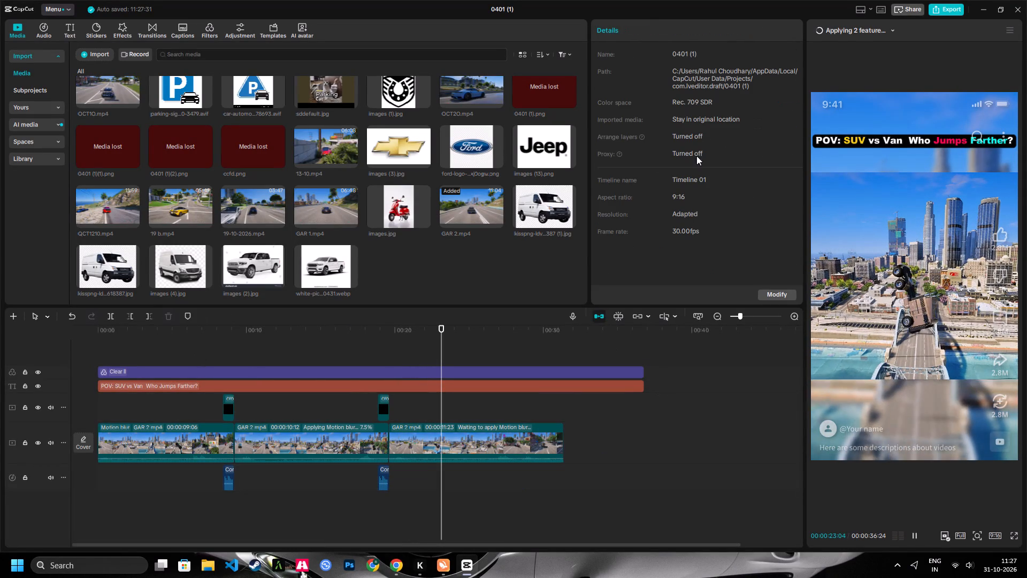
pyautogui.moveTo(742, 317); pyautogui.dragTo(749, 317)
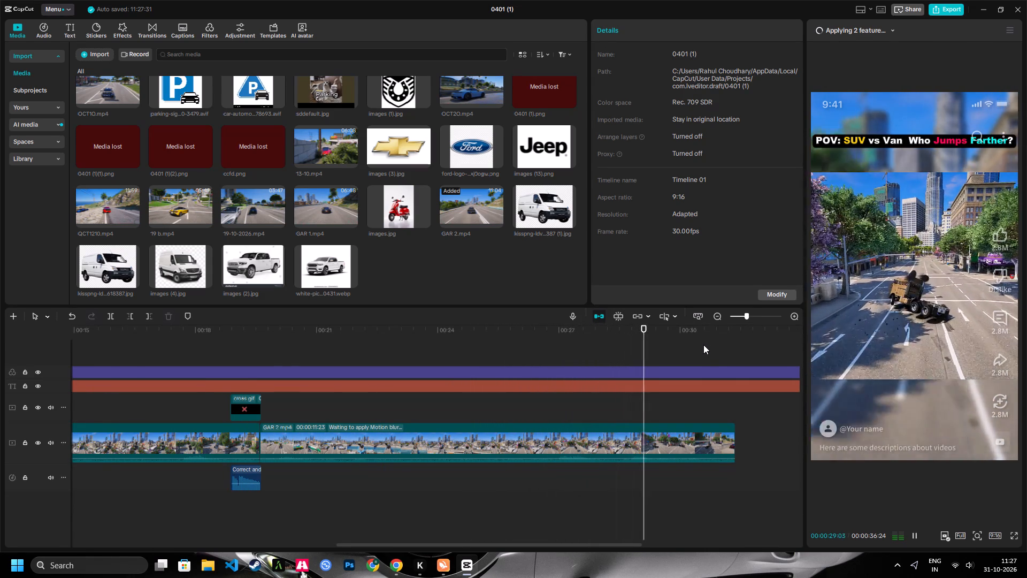
pyautogui.press('space')
pyautogui.press('space')
pyautogui.press('space')
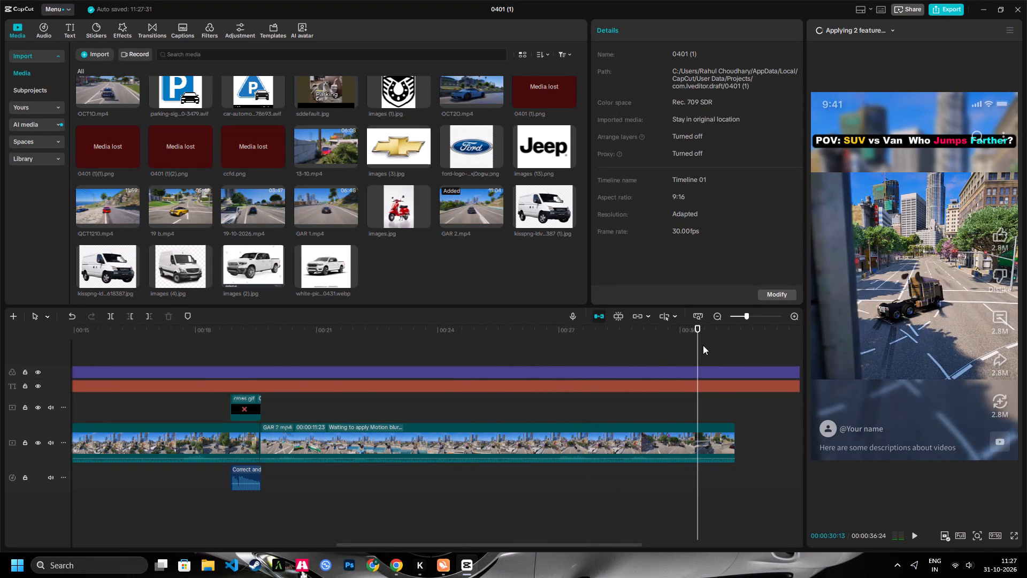
pyautogui.hotkey('ctrl', 'v')
# Trim the effect, title, third GAR 2.mp4 segment, check mark and its sound together to end at 00:00:30:26.
pyautogui.press('space')
pyautogui.press('space')
pyautogui.moveTo(723, 336); pyautogui.dragTo(717, 341)
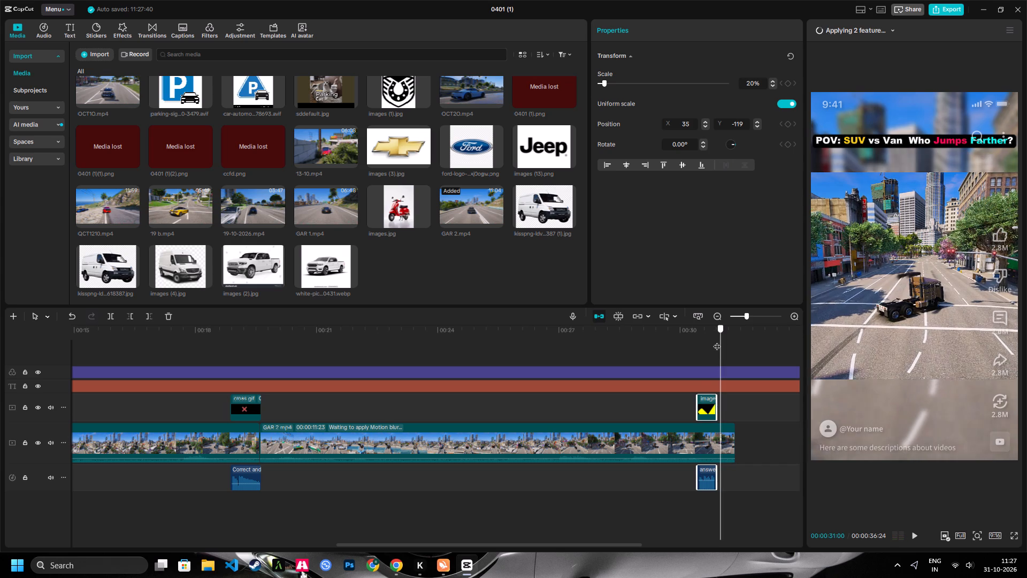
pyautogui.moveTo(717, 341); pyautogui.dragTo(715, 344)
pyautogui.moveTo(748, 470); pyautogui.dragTo(703, 337)
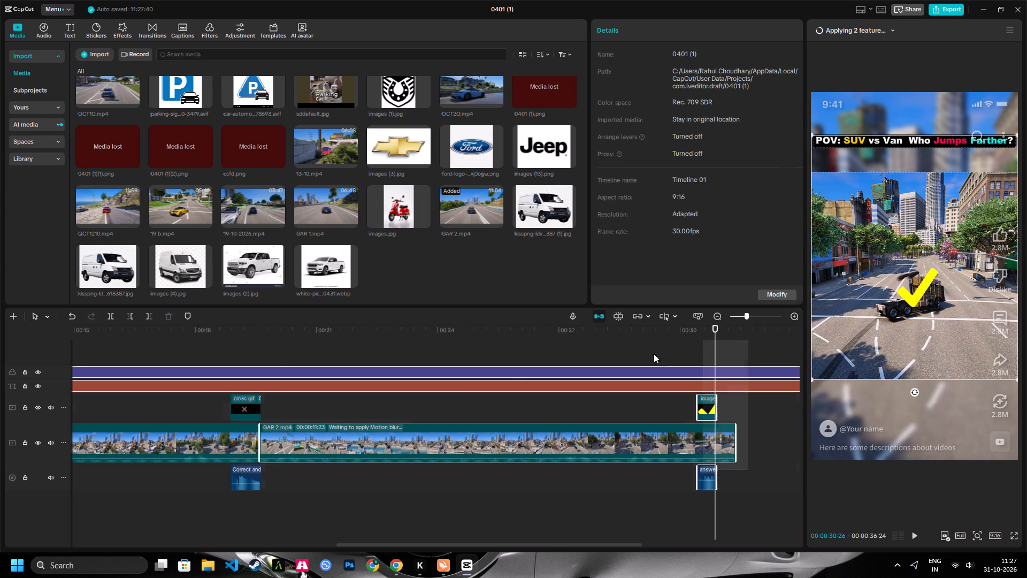
pyautogui.click(149, 313)
# Return the playhead to the timeline start and import images (16), images (15) and images (7) from the Downloads folder.
pyautogui.hotkey('shift', 'z')
pyautogui.press('space')
pyautogui.press('space')
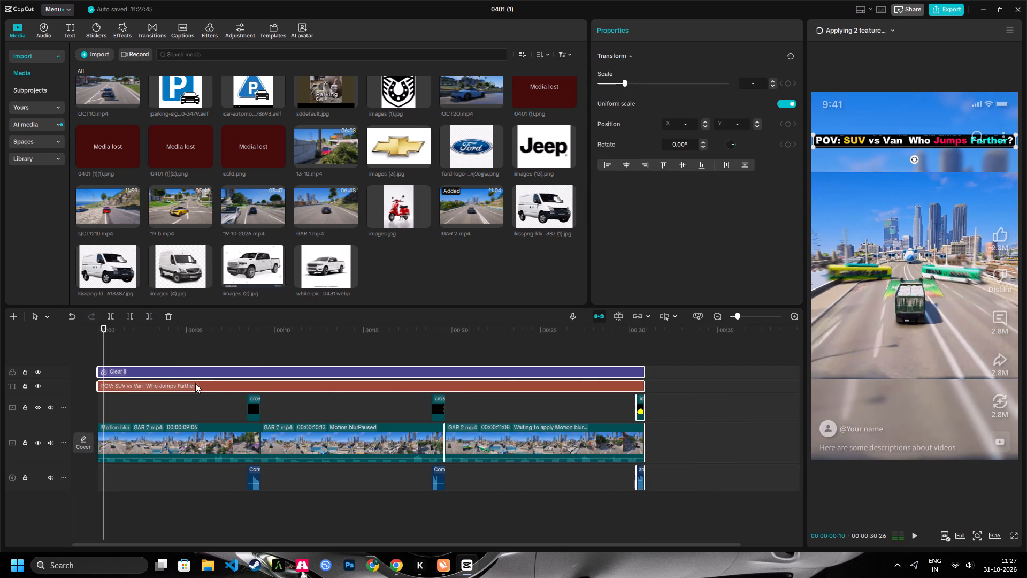
pyautogui.moveTo(119, 328); pyautogui.dragTo(63, 330)
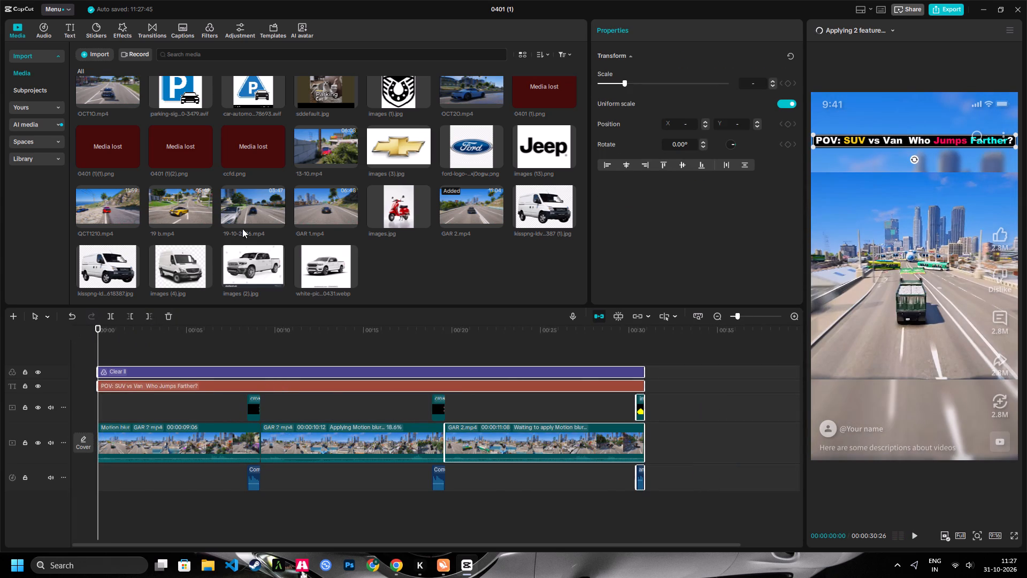
pyautogui.click(99, 51)
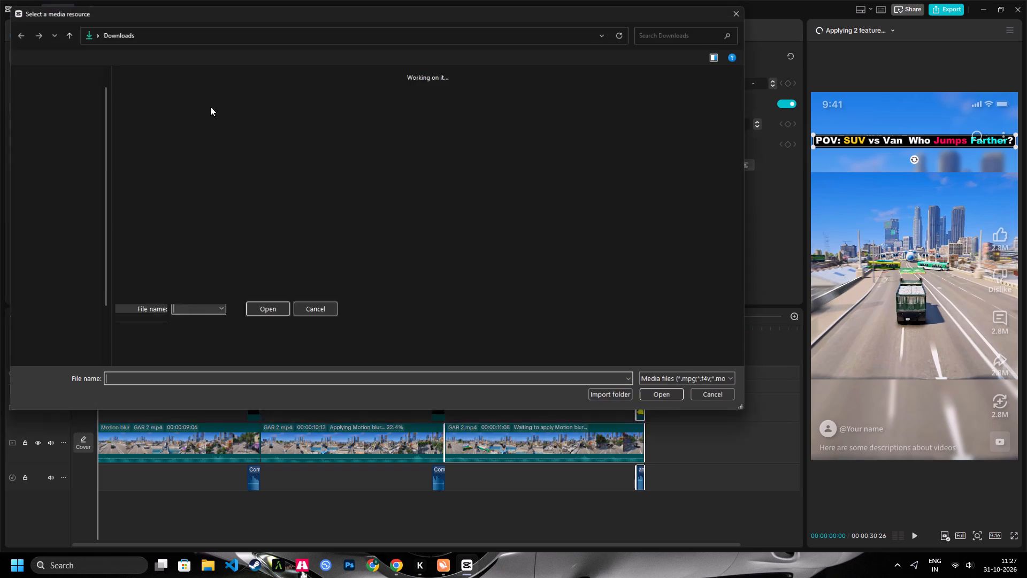
pyautogui.moveTo(112, 97); pyautogui.dragTo(317, 102)
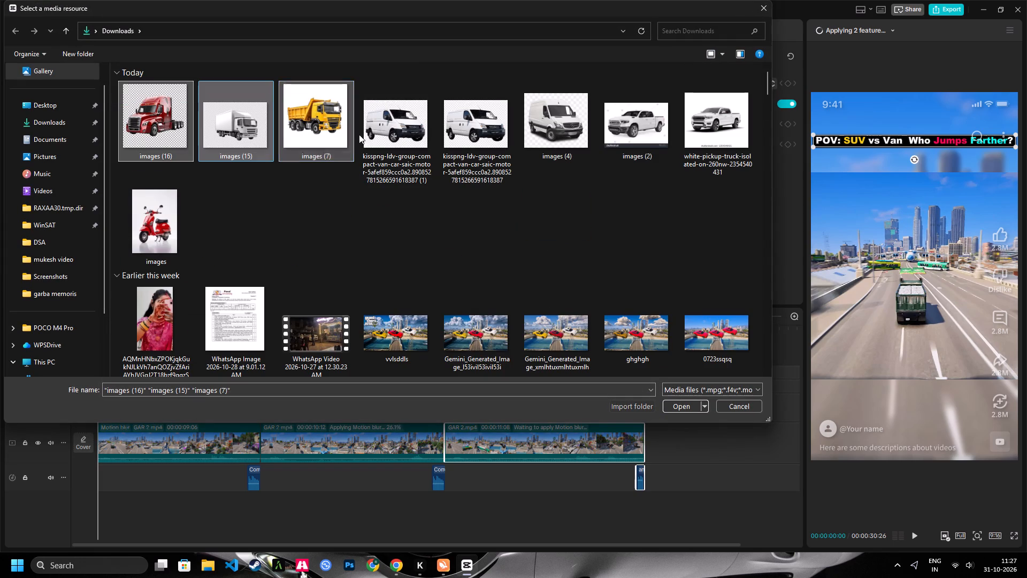
pyautogui.click(680, 407)
# Add images (7).jpg, the yellow dump truck, on a new track at the timeline start and extend it to 00:00:32:04.
pyautogui.scroll(-3, 278, 316)
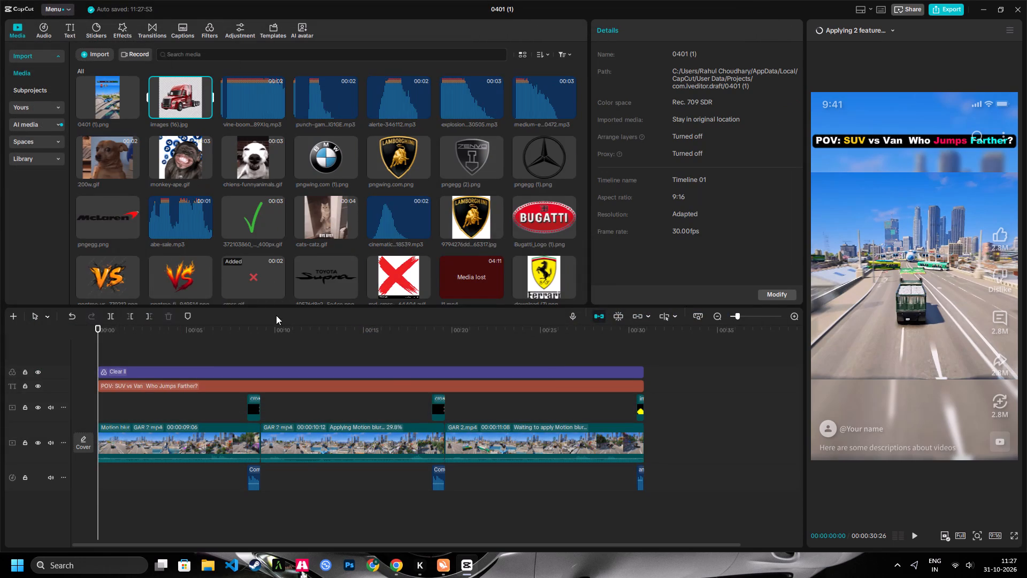
pyautogui.scroll(-20, 276, 315)
pyautogui.scroll(-12, 276, 315)
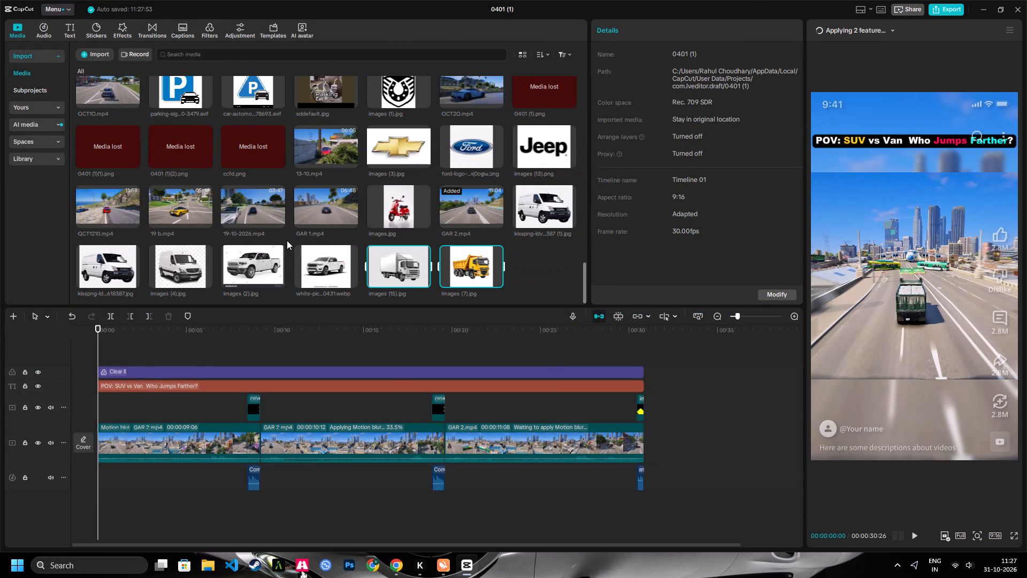
pyautogui.scroll(-20, 287, 240)
pyautogui.scroll(-1, 263, 256)
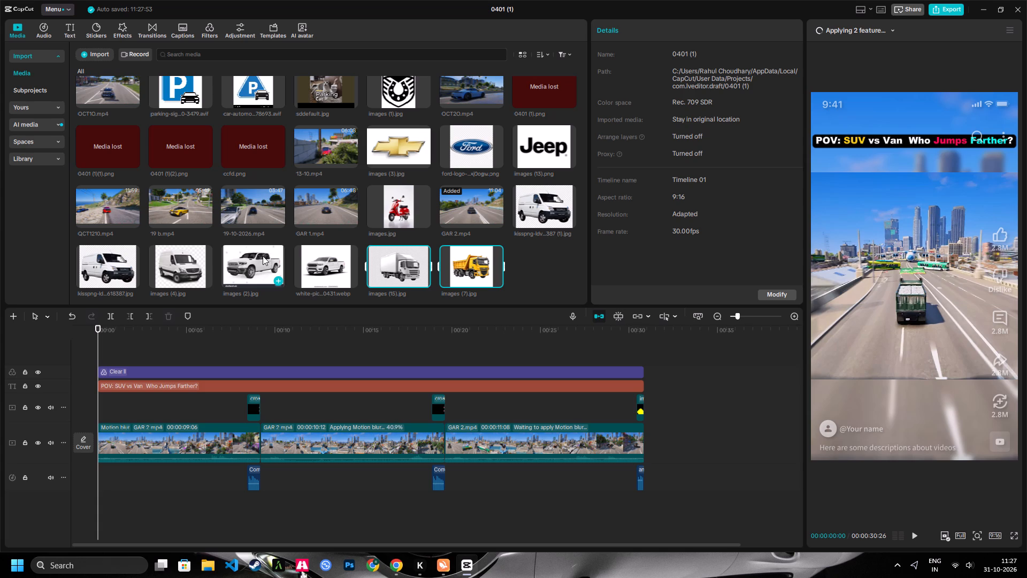
pyautogui.scroll(-1, 263, 256)
pyautogui.scroll(-2, 322, 263)
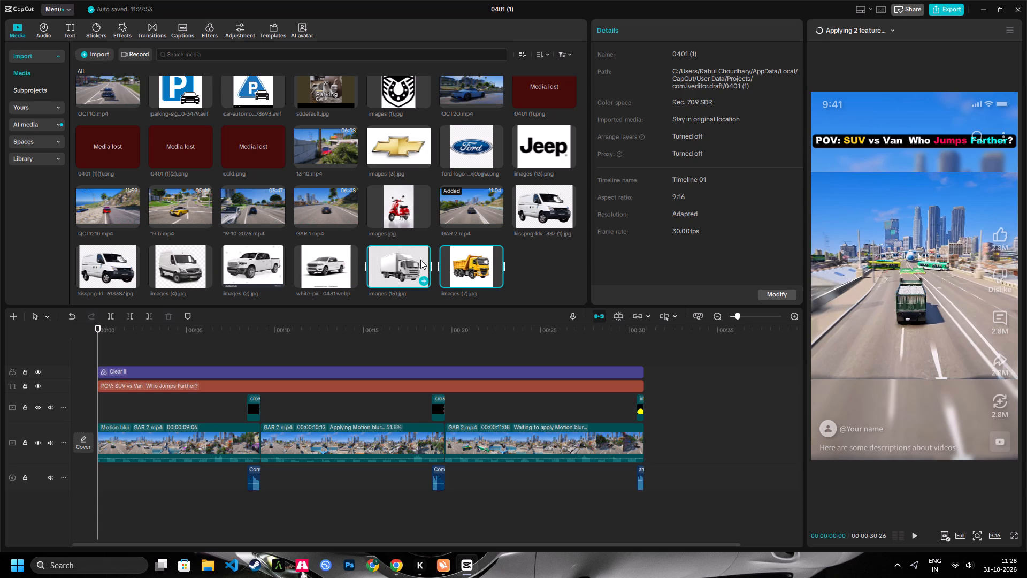
pyautogui.click(420, 259)
pyautogui.click(472, 265)
pyautogui.moveTo(472, 267); pyautogui.dragTo(96, 359)
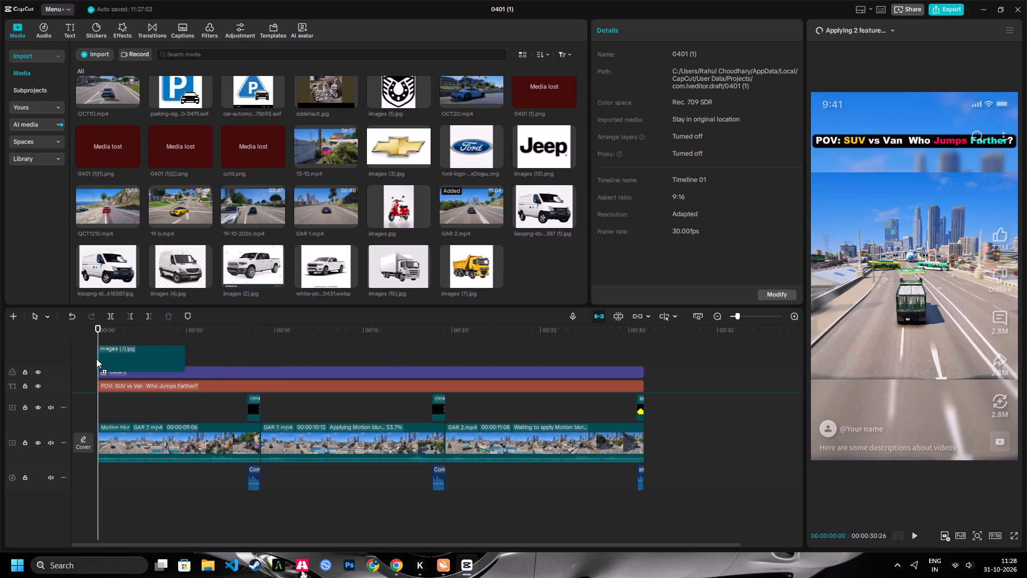
pyautogui.moveTo(96, 359); pyautogui.dragTo(85, 353)
pyautogui.moveTo(187, 398); pyautogui.dragTo(306, 402)
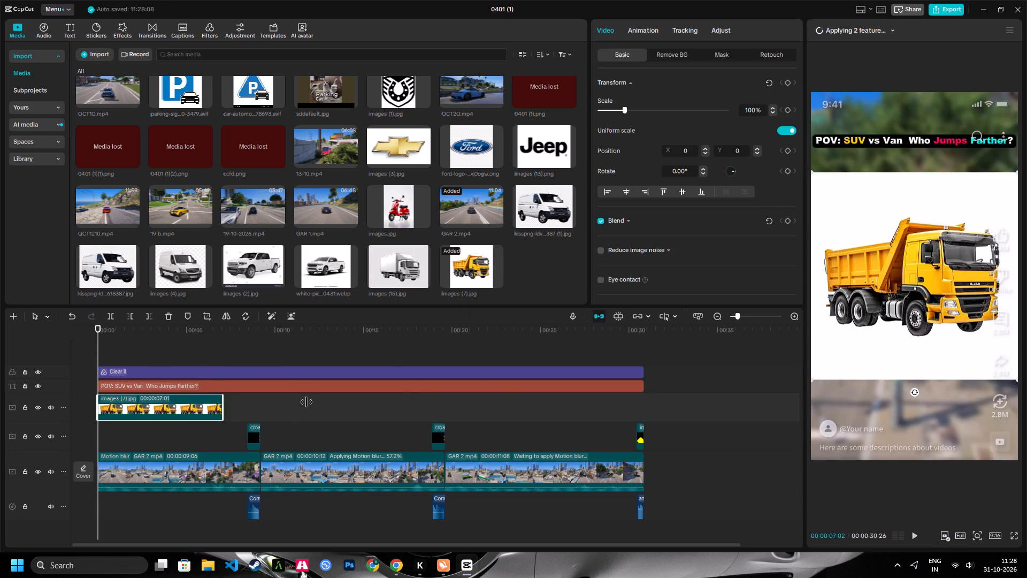
pyautogui.moveTo(306, 402); pyautogui.dragTo(664, 390)
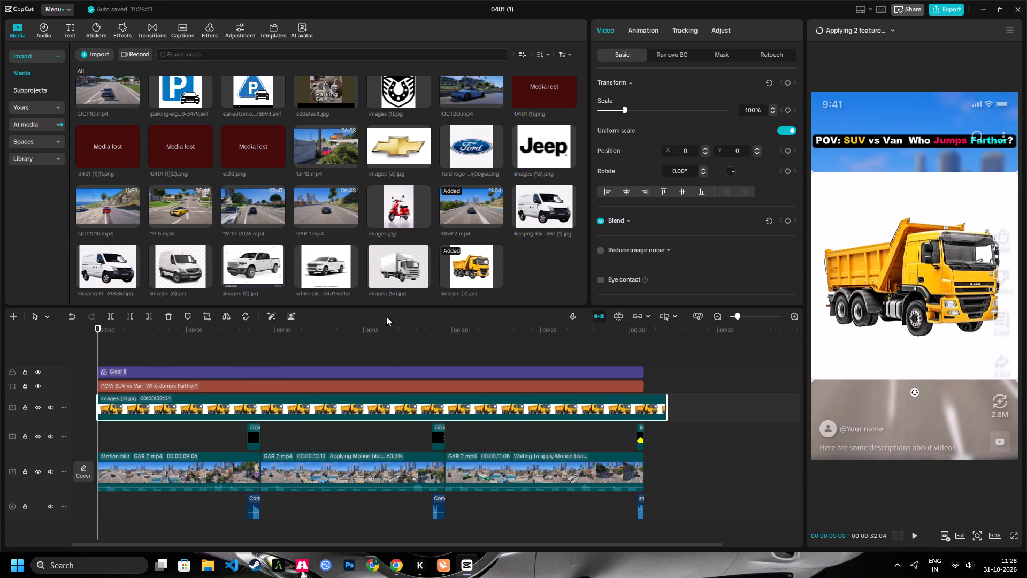
# Cut out the dump truck's background, scale it to 26% and place it just below the title's "SUV" at X -561, Y 1083.
pyautogui.click(293, 318)
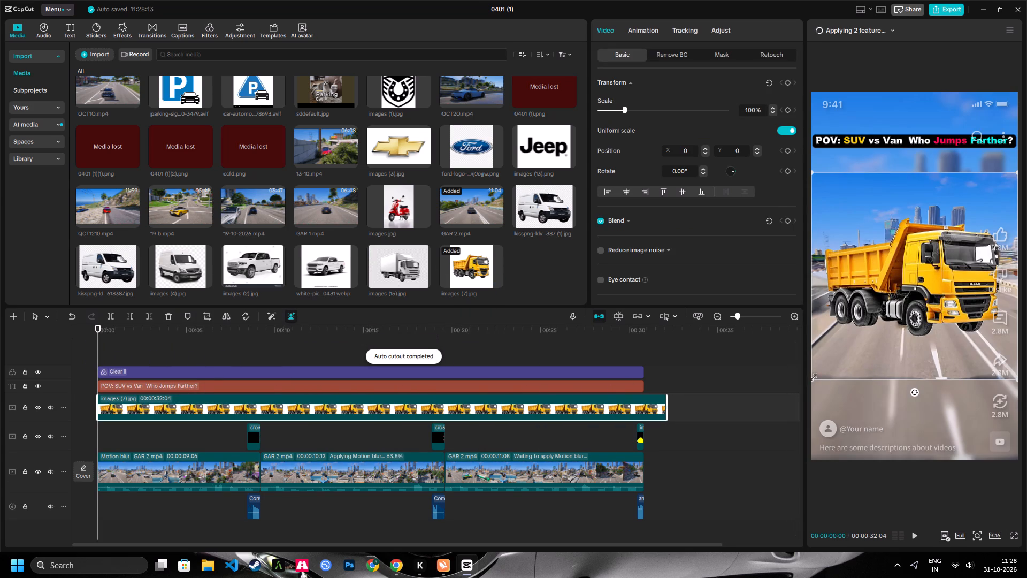
pyautogui.moveTo(813, 378); pyautogui.dragTo(891, 287)
pyautogui.moveTo(915, 286); pyautogui.dragTo(947, 196)
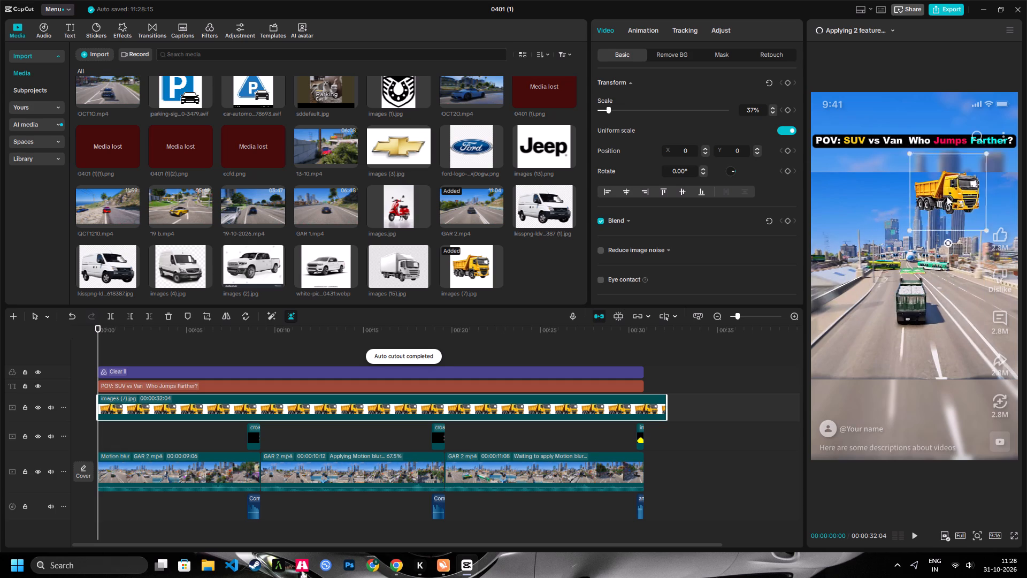
pyautogui.moveTo(947, 196); pyautogui.dragTo(861, 182)
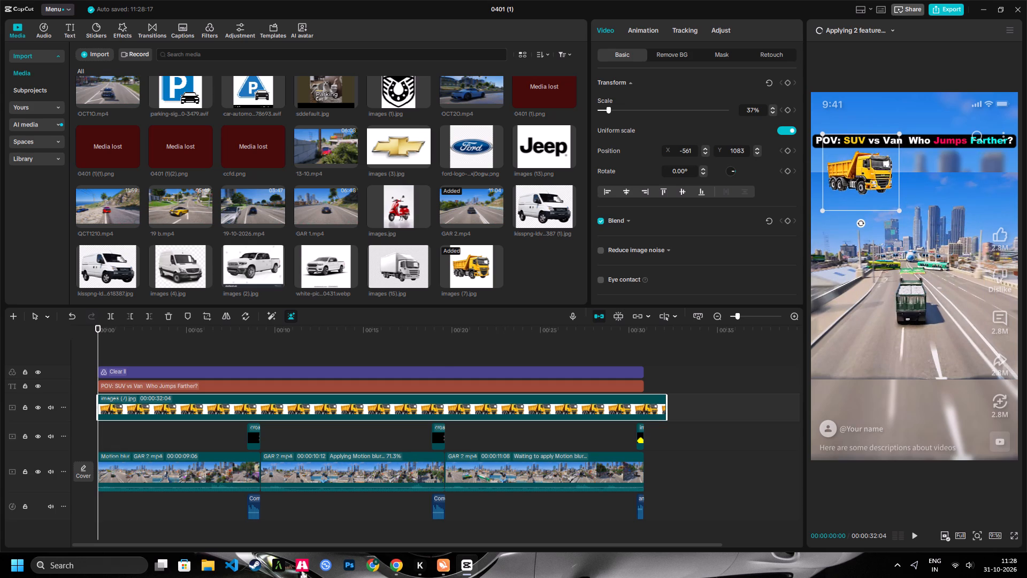
pyautogui.moveTo(901, 210); pyautogui.dragTo(878, 203)
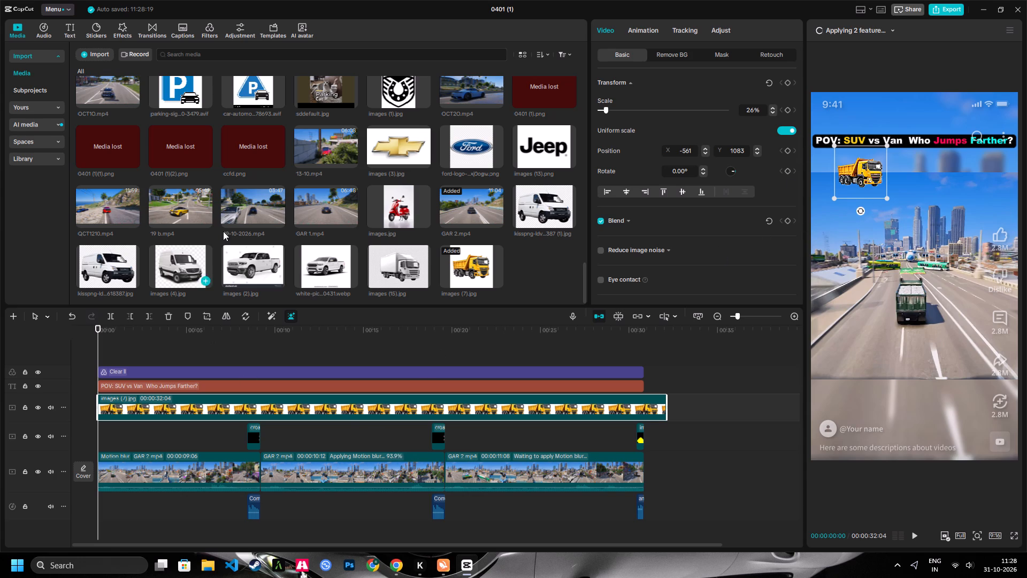
# Add images (15).jpg, the white truck, on a new track at the timeline start and extend it to 00:00:32:06.
pyautogui.moveTo(412, 264); pyautogui.dragTo(81, 347)
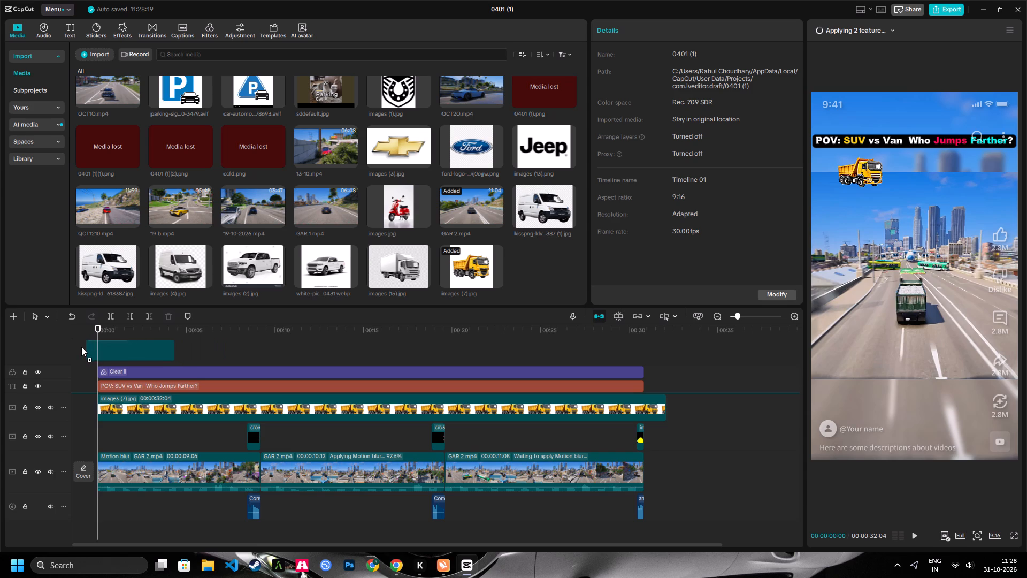
pyautogui.moveTo(81, 347); pyautogui.dragTo(81, 347)
pyautogui.moveTo(187, 400); pyautogui.dragTo(341, 383)
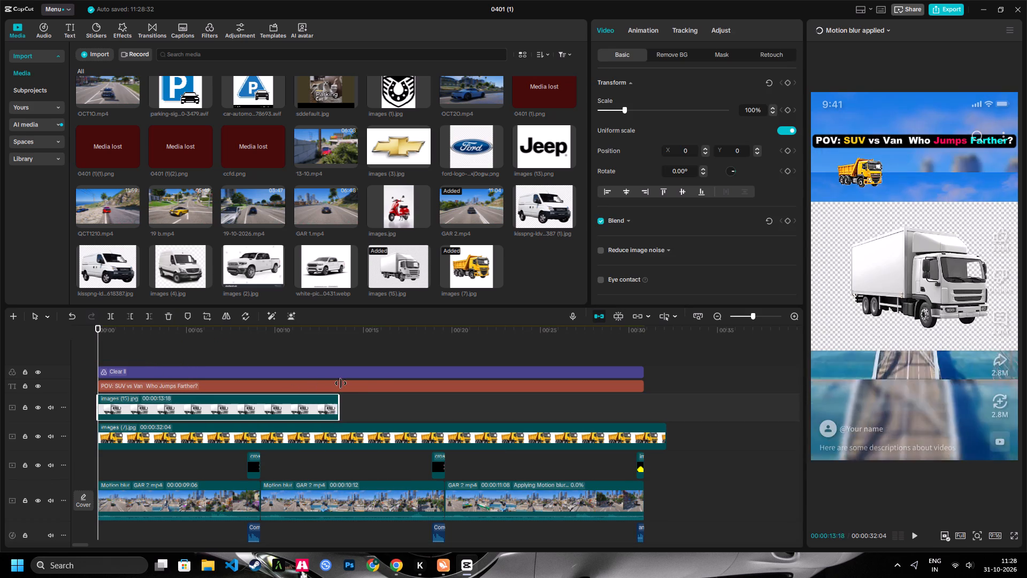
pyautogui.moveTo(341, 383); pyautogui.dragTo(436, 380)
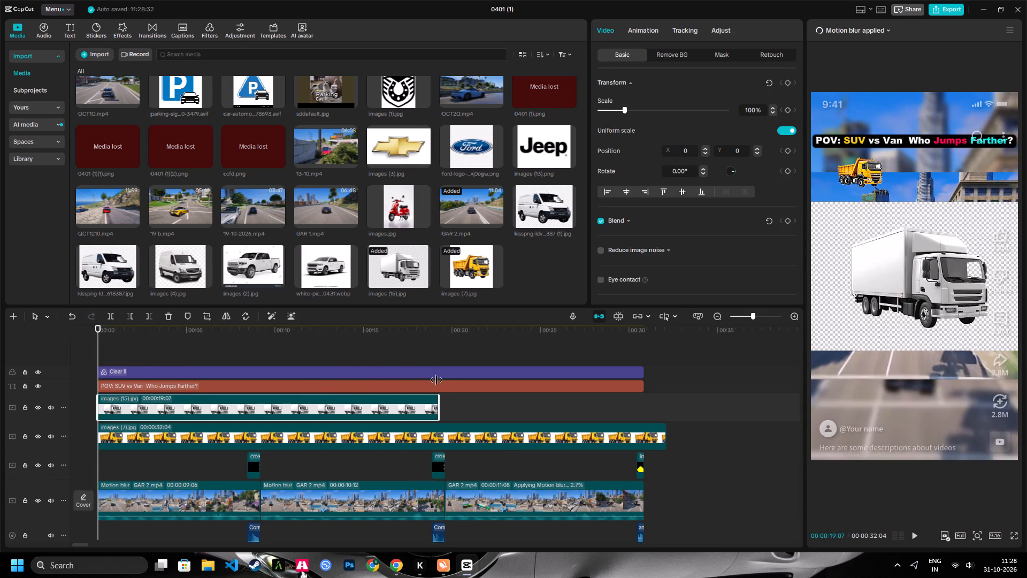
pyautogui.moveTo(436, 380); pyautogui.dragTo(547, 391)
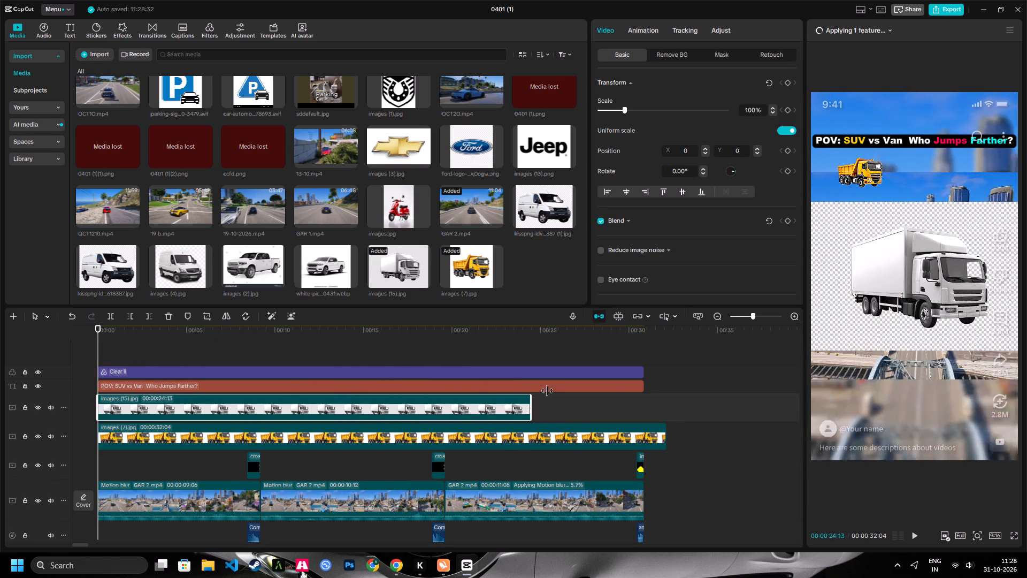
pyautogui.moveTo(547, 391); pyautogui.dragTo(665, 398)
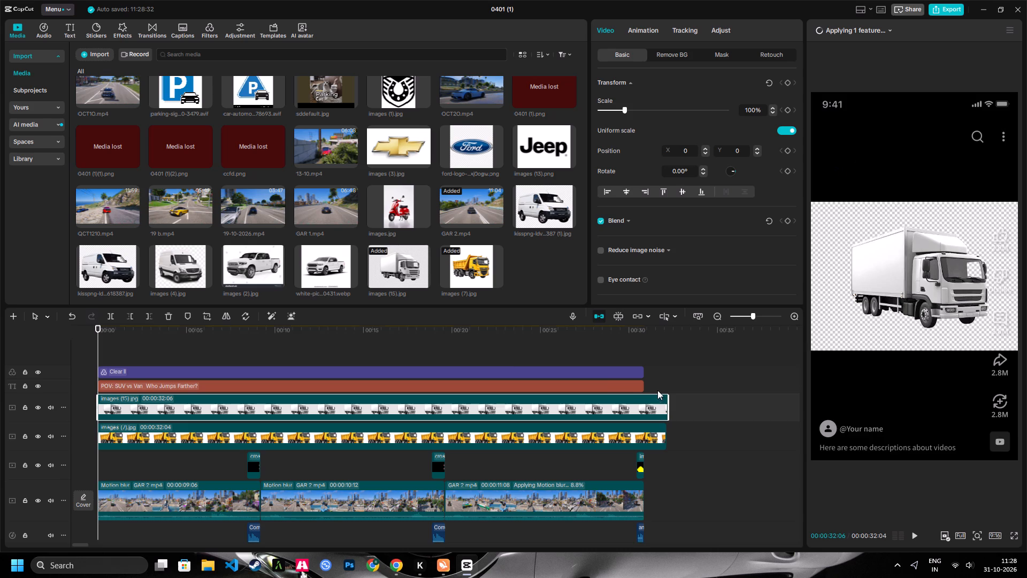
# Cut out the white truck's background at 00:00:21:28, scale it to 38% and centre it under the title beside the dump truck.
pyautogui.click(485, 338)
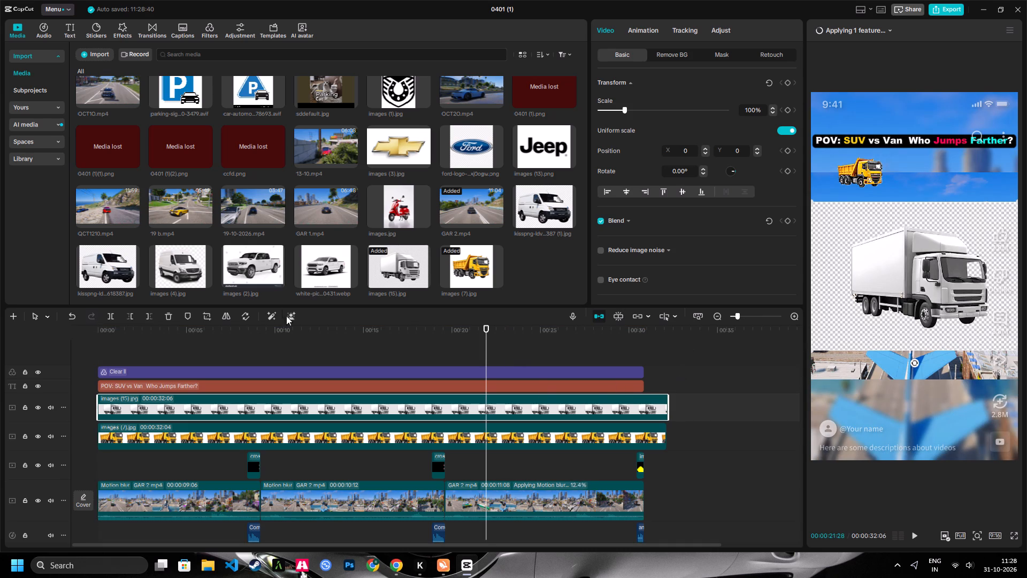
pyautogui.click(293, 319)
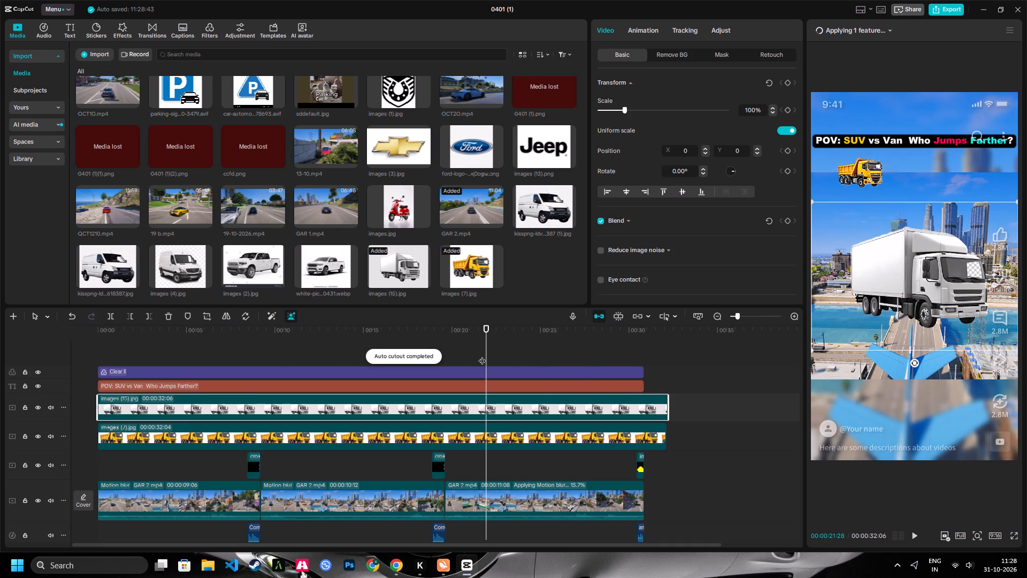
pyautogui.moveTo(814, 349); pyautogui.dragTo(853, 296)
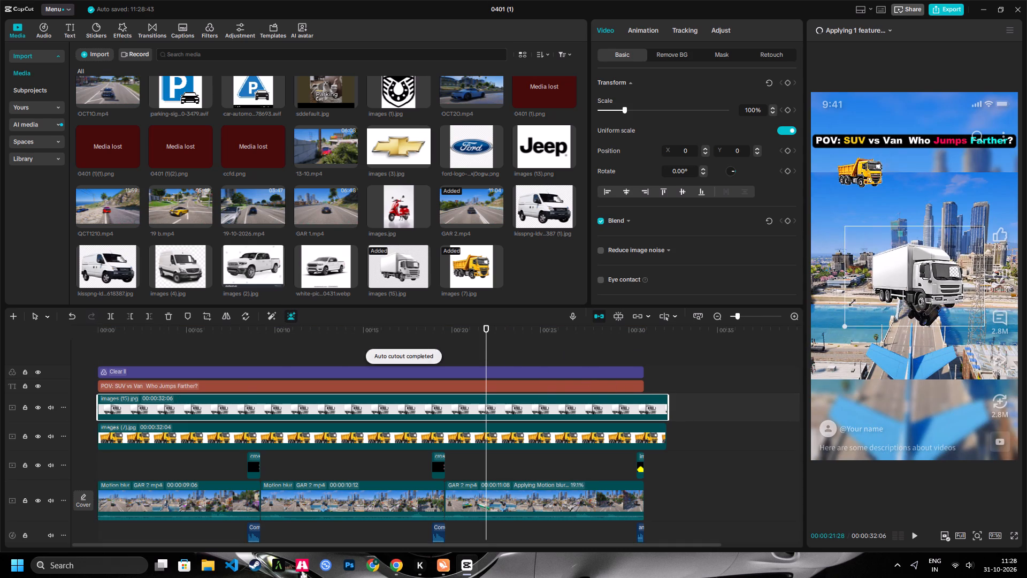
pyautogui.moveTo(853, 296); pyautogui.dragTo(888, 263)
pyautogui.moveTo(906, 275); pyautogui.dragTo(897, 218)
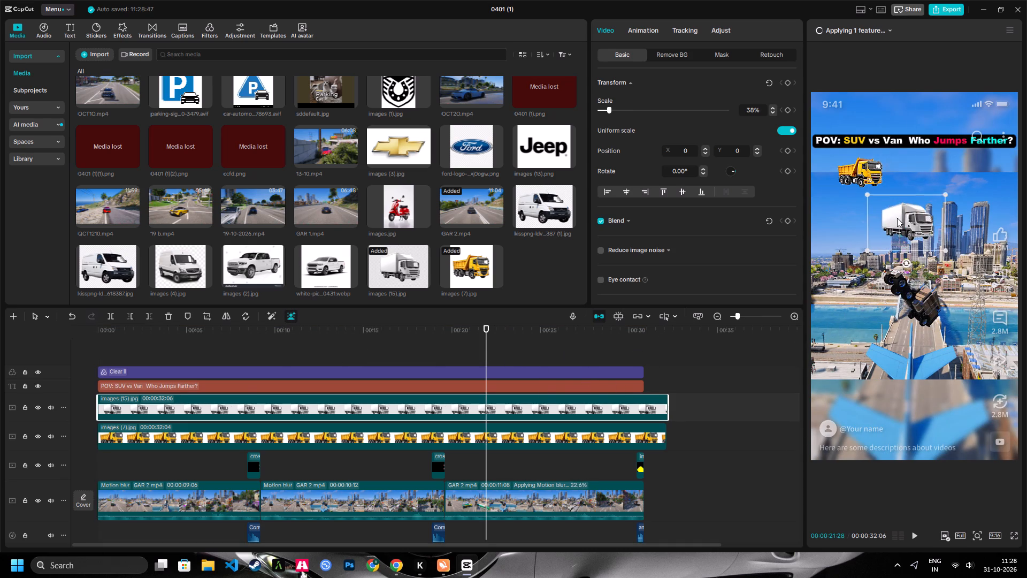
pyautogui.moveTo(897, 218); pyautogui.dragTo(903, 174)
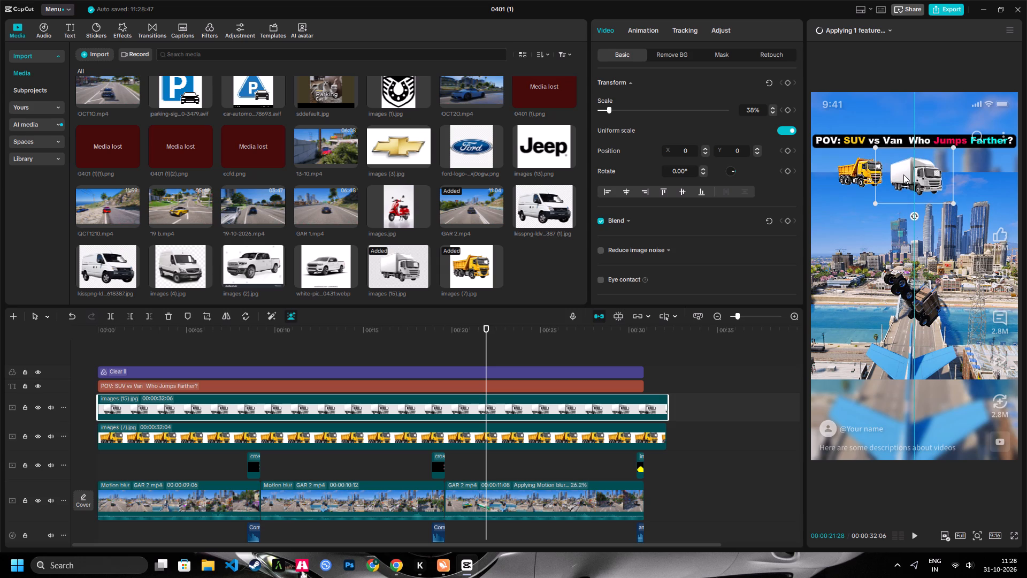
pyautogui.moveTo(903, 174); pyautogui.dragTo(903, 172)
# Duplicate the yellow dump truck overlay and place the copy on the other side of the white truck, at about X 555, Y 1091.
pyautogui.click(865, 175)
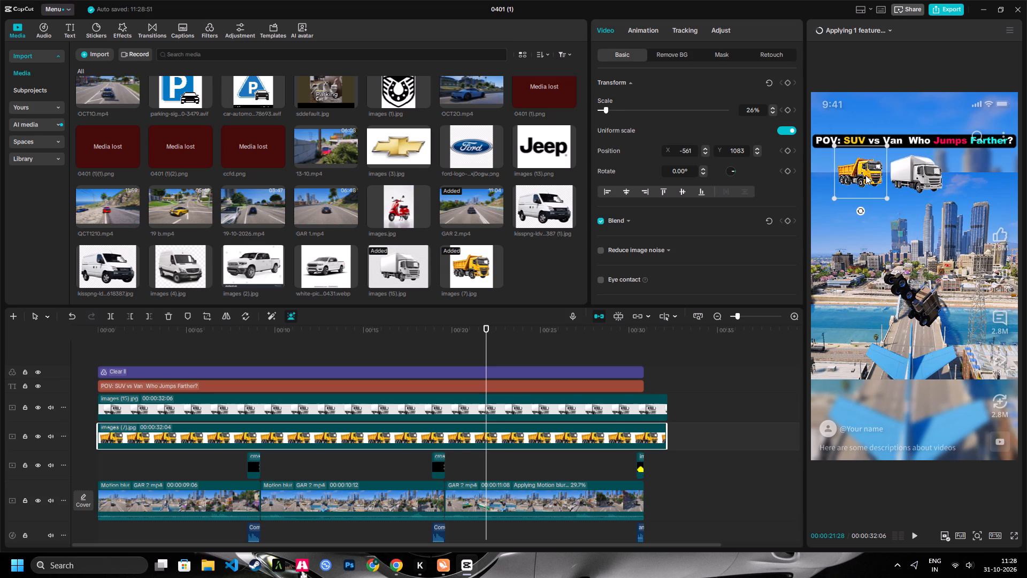
pyautogui.hotkey('ctrl', 'x')
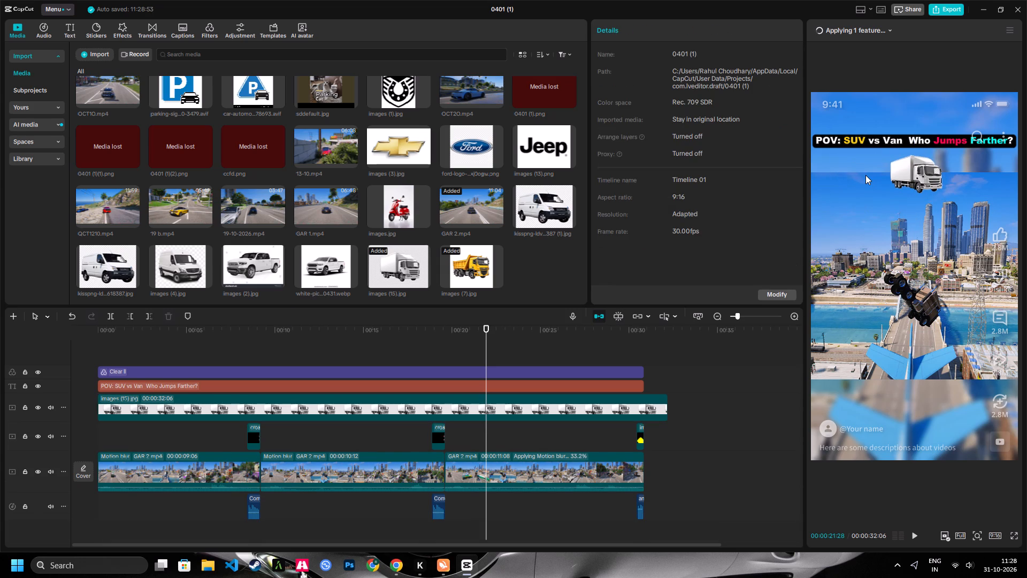
pyautogui.hotkey('ctrl', 'z')
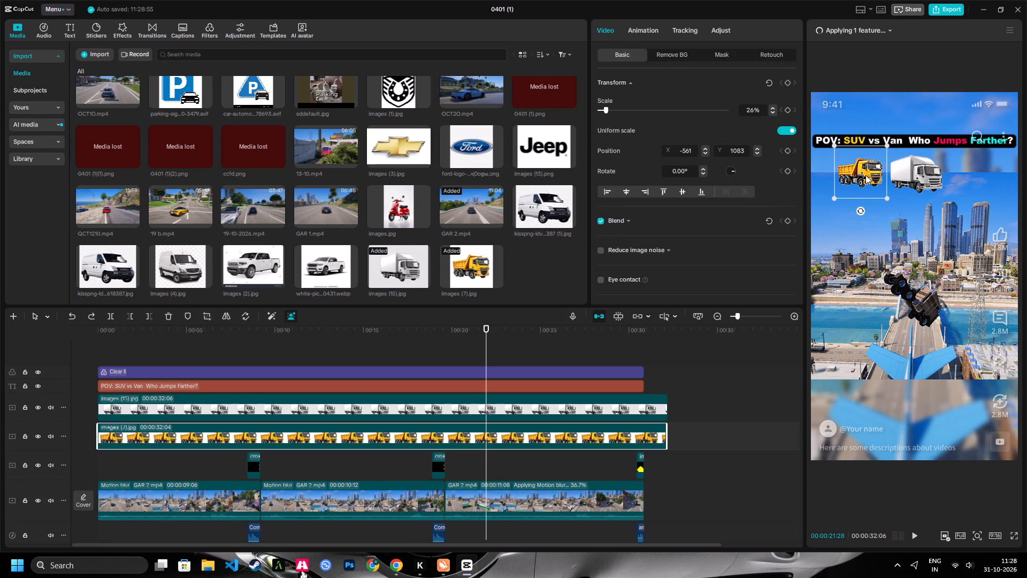
pyautogui.hotkey('ctrl', 'c')
pyautogui.hotkey('ctrl', 'v')
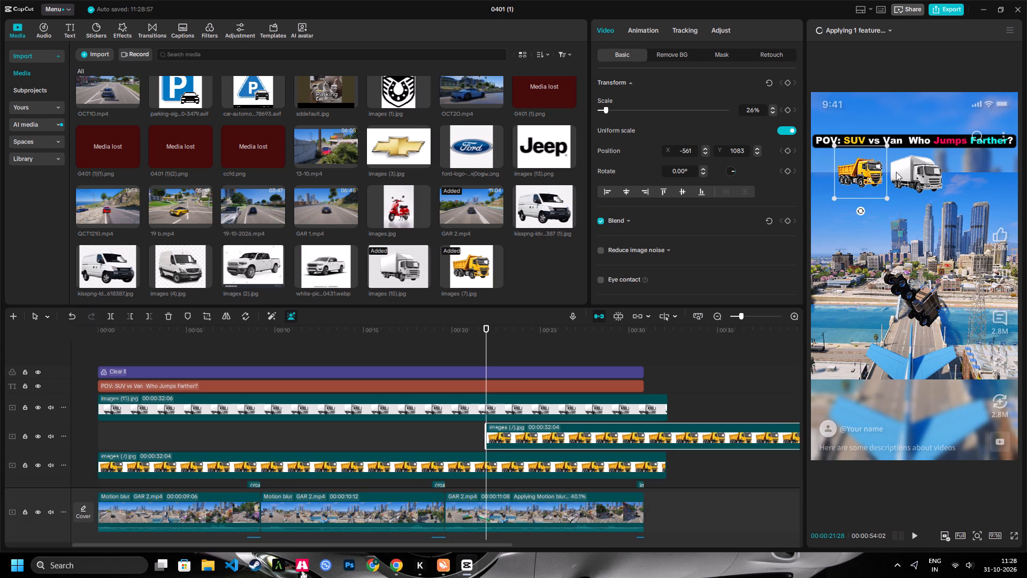
pyautogui.moveTo(877, 172); pyautogui.dragTo(990, 172)
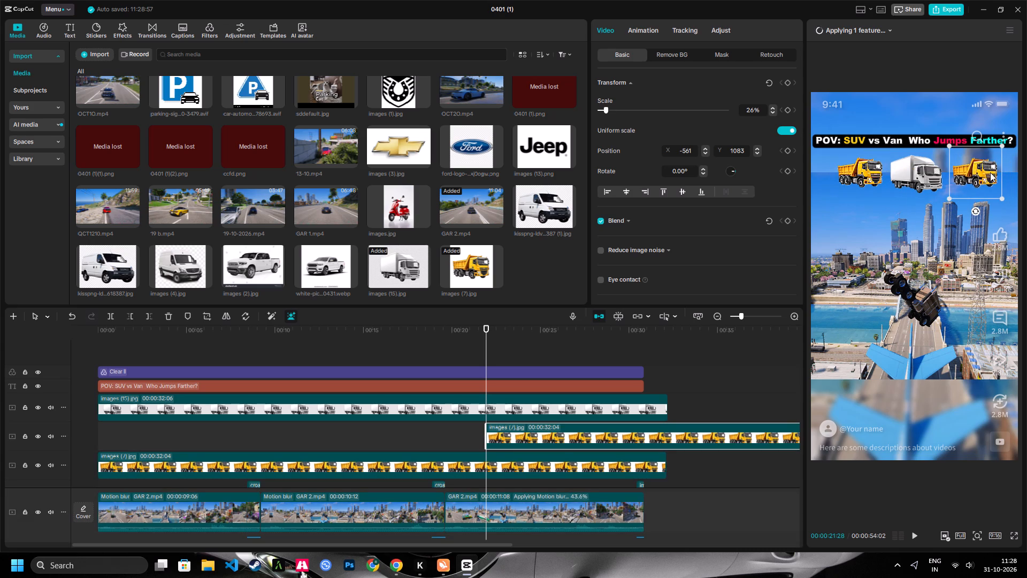
pyautogui.moveTo(990, 172); pyautogui.dragTo(984, 172)
# Move the duplicated dump truck clip to the timeline start, lined up with the other truck image clips.
pyautogui.scroll(-4, 612, 389)
pyautogui.moveTo(580, 379); pyautogui.dragTo(579, 379)
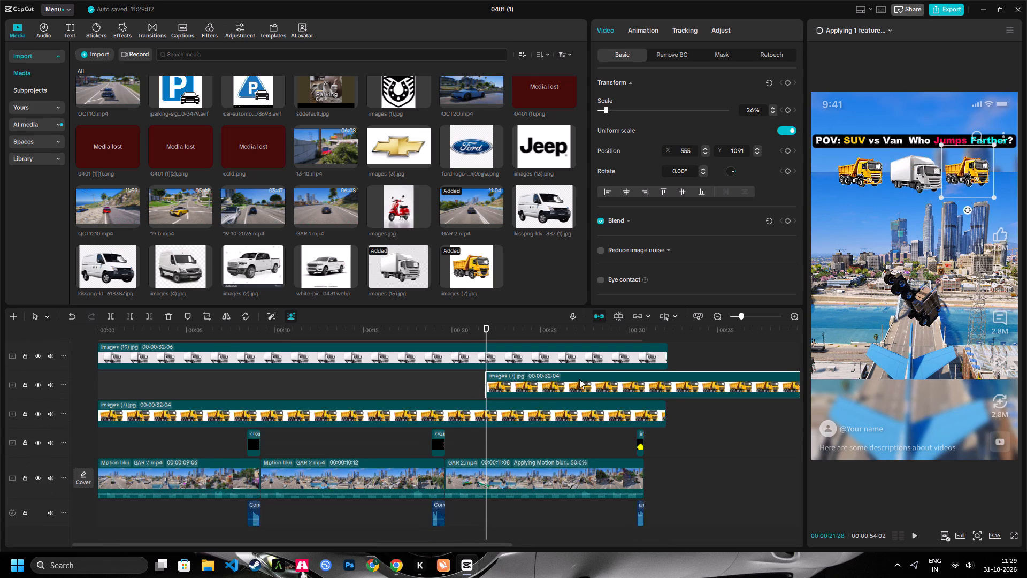
pyautogui.moveTo(579, 379); pyautogui.dragTo(131, 383)
# Select all three truck image clips together and shift them slightly lower beneath the title, keeping them horizontally centred.
pyautogui.moveTo(680, 409); pyautogui.dragTo(663, 382)
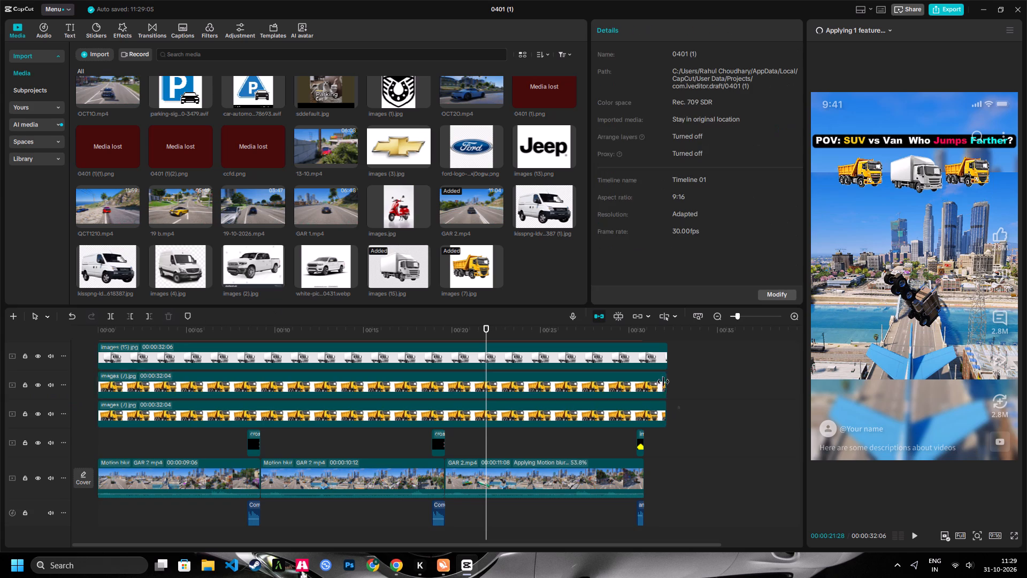
pyautogui.moveTo(663, 382); pyautogui.dragTo(654, 358)
pyautogui.click(885, 171)
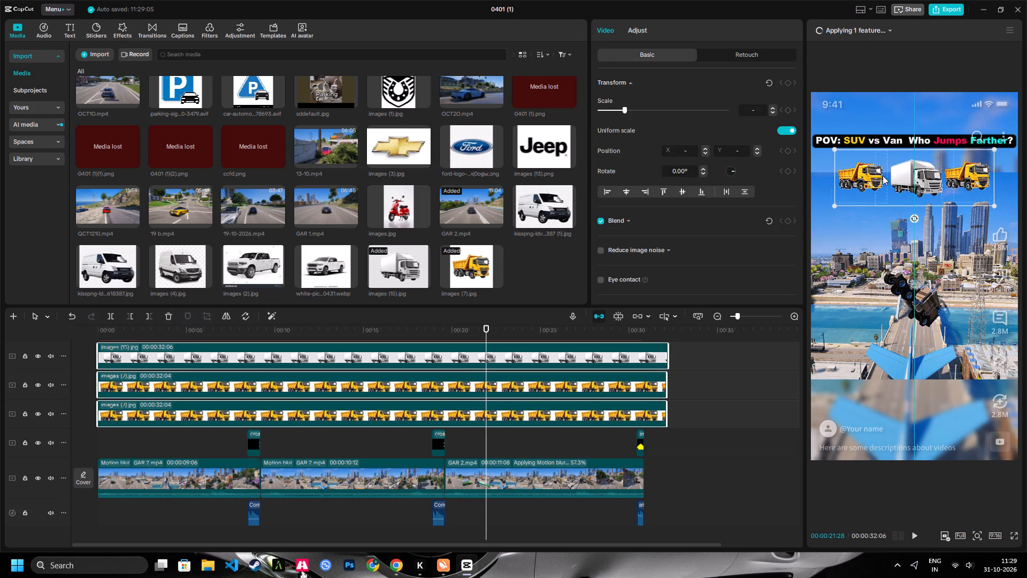
pyautogui.scroll(-1, 755, 339)
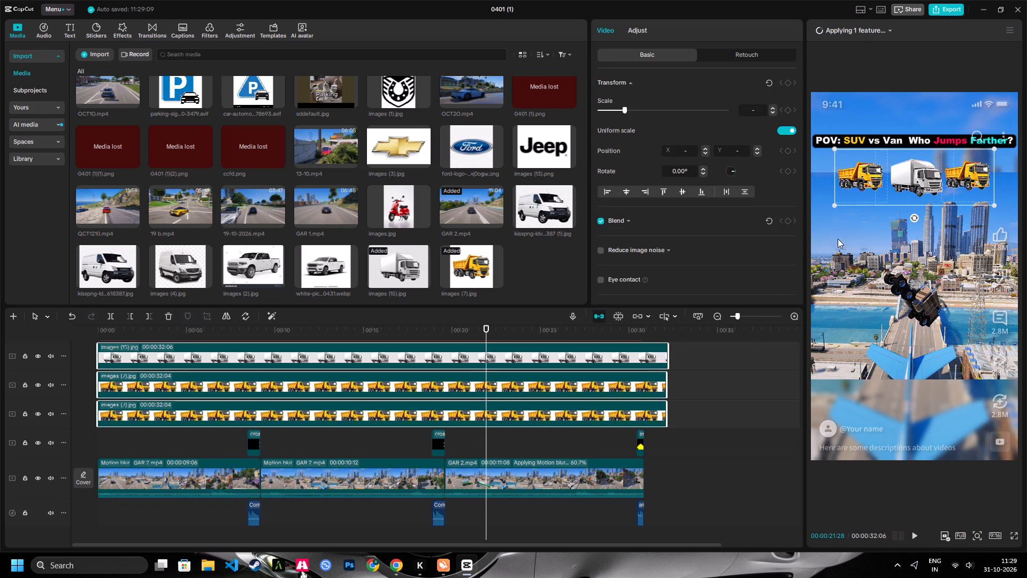
pyautogui.click(832, 200)
# Trim the ends of the three truck image clips at 00:00:30:26, flush with the end of the last GAR 2.mp4 clip.
pyautogui.hotkey('shift', 'z')
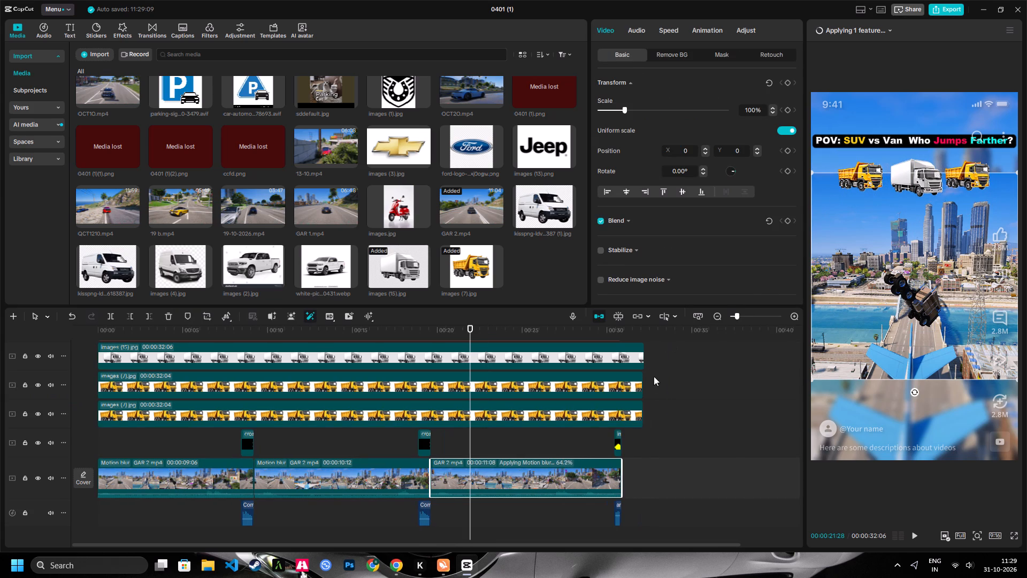
pyautogui.click(622, 334)
pyautogui.moveTo(738, 316); pyautogui.dragTo(752, 318)
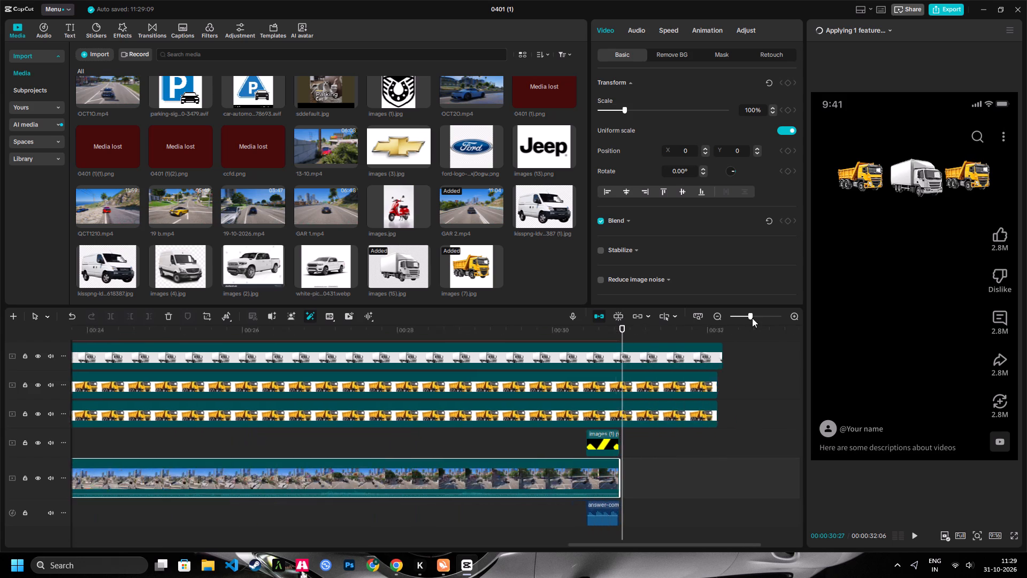
pyautogui.moveTo(752, 318); pyautogui.dragTo(765, 320)
pyautogui.press('Left')
pyautogui.press('Left')
pyautogui.press('Left')
pyautogui.press('Right')
pyautogui.press('Right')
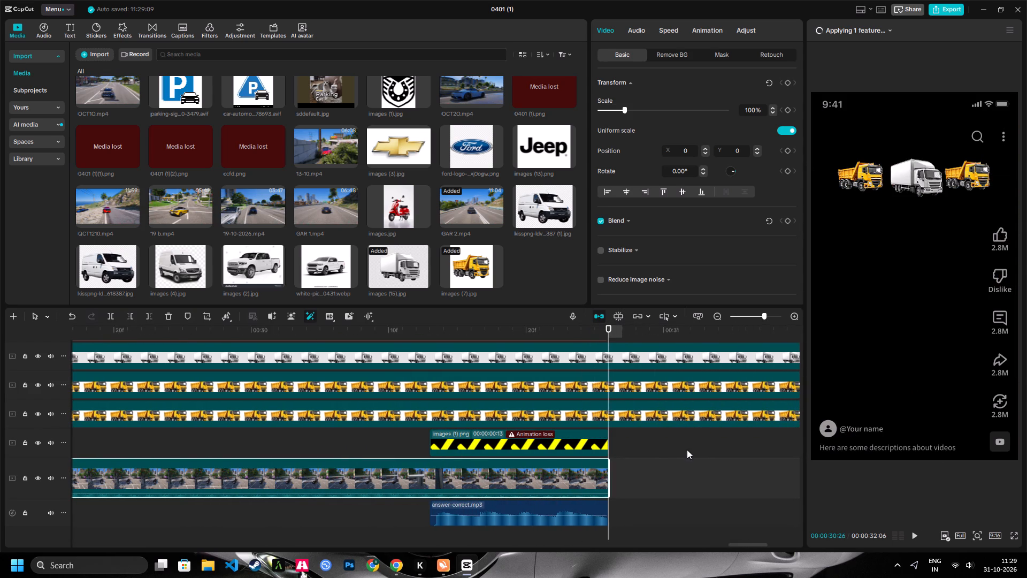
pyautogui.press('Right')
pyautogui.press('Left')
pyautogui.moveTo(653, 488); pyautogui.dragTo(553, 180)
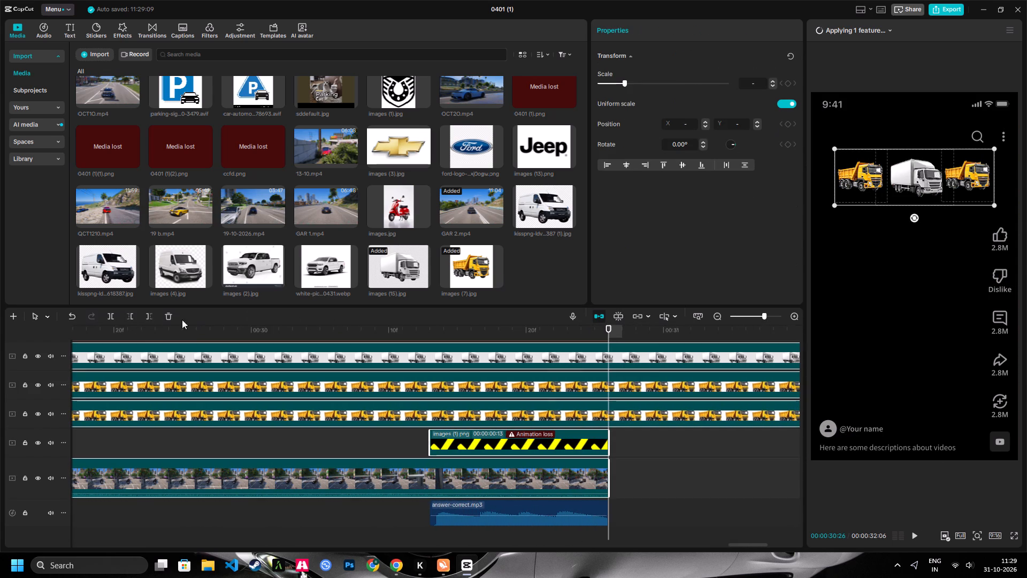
pyautogui.click(148, 318)
pyautogui.hotkey('shift', 'z')
pyautogui.press('space')
pyautogui.scroll(-2, 271, 383)
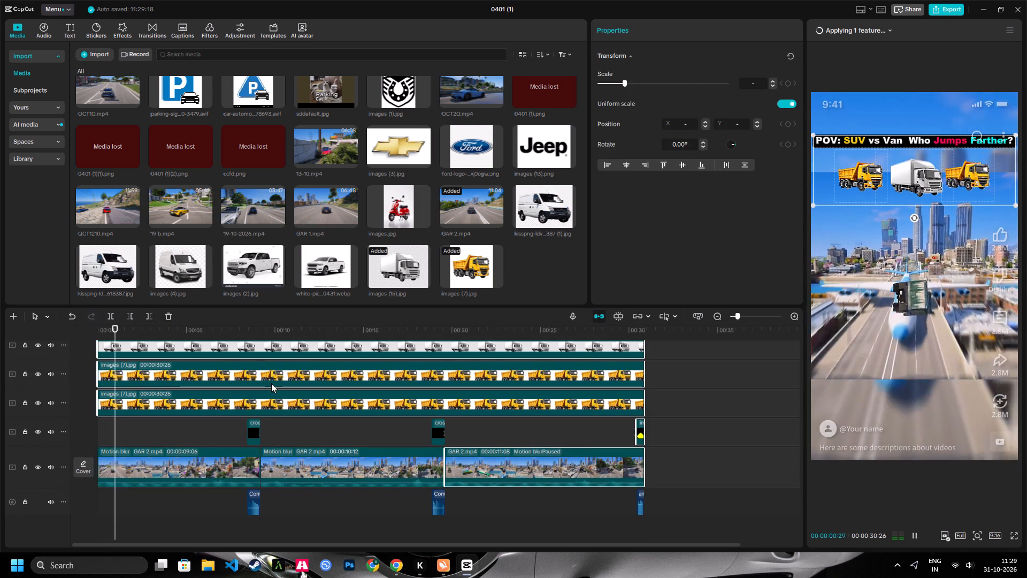
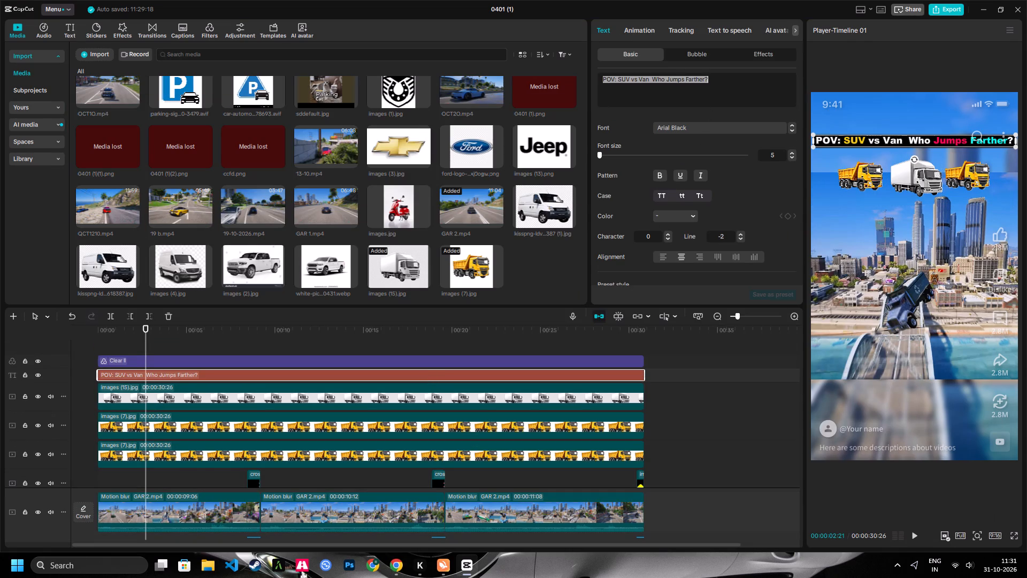
pyautogui.moveTo(696, 82); pyautogui.dragTo(616, 78)
pyautogui.click(616, 103)
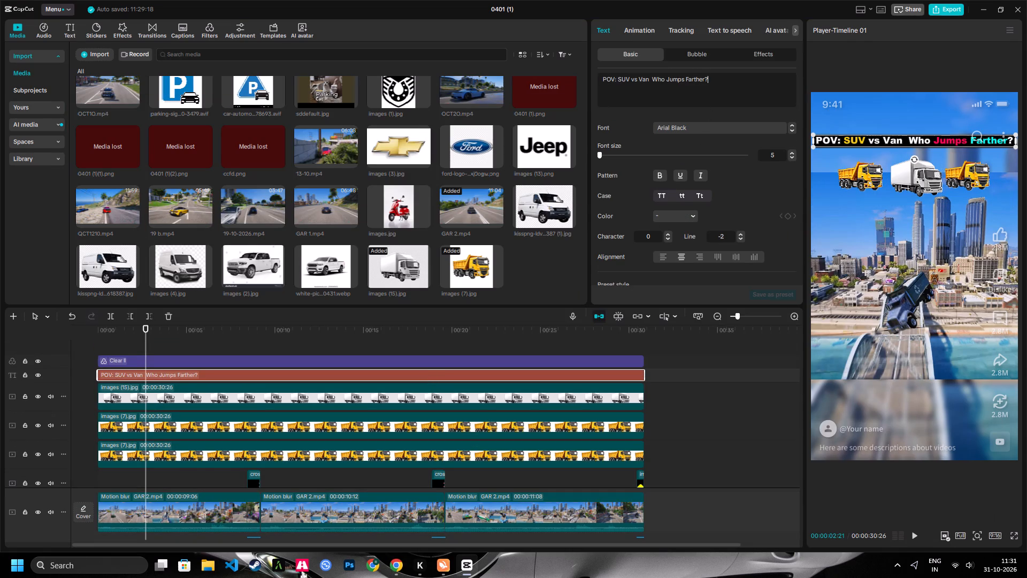
pyautogui.moveTo(721, 85); pyautogui.dragTo(617, 77)
pyautogui.hotkey('ctrl', 'v')
# Color the title word "Bigger" pink-red FF0855 and the word "Jumps" cyan 00FFFF.
pyautogui.doubleClick(622, 79)
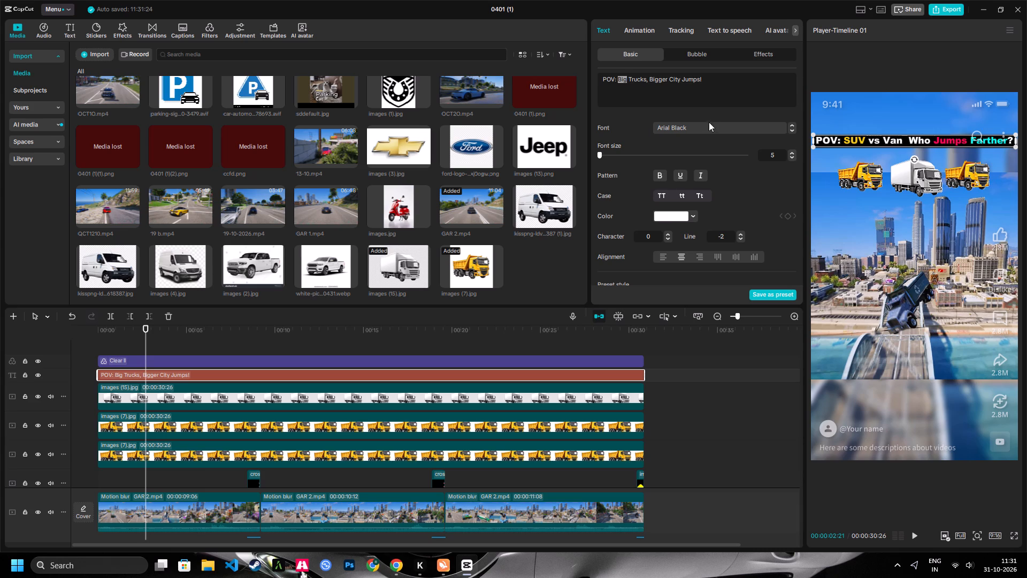
pyautogui.click(674, 217)
pyautogui.doubleClick(660, 81)
pyautogui.click(679, 217)
pyautogui.click(732, 350)
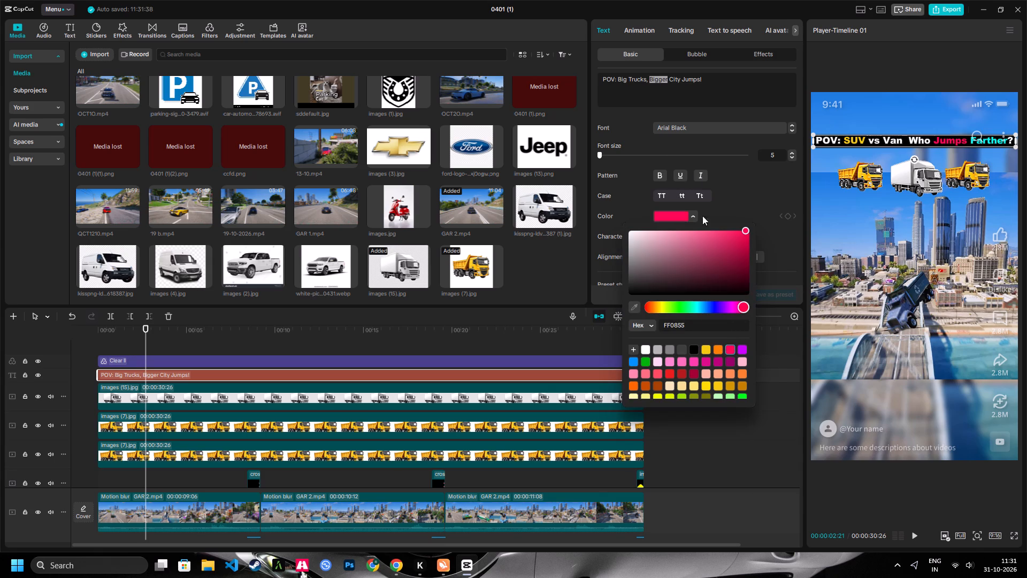
pyautogui.doubleClick(688, 80)
pyautogui.click(672, 218)
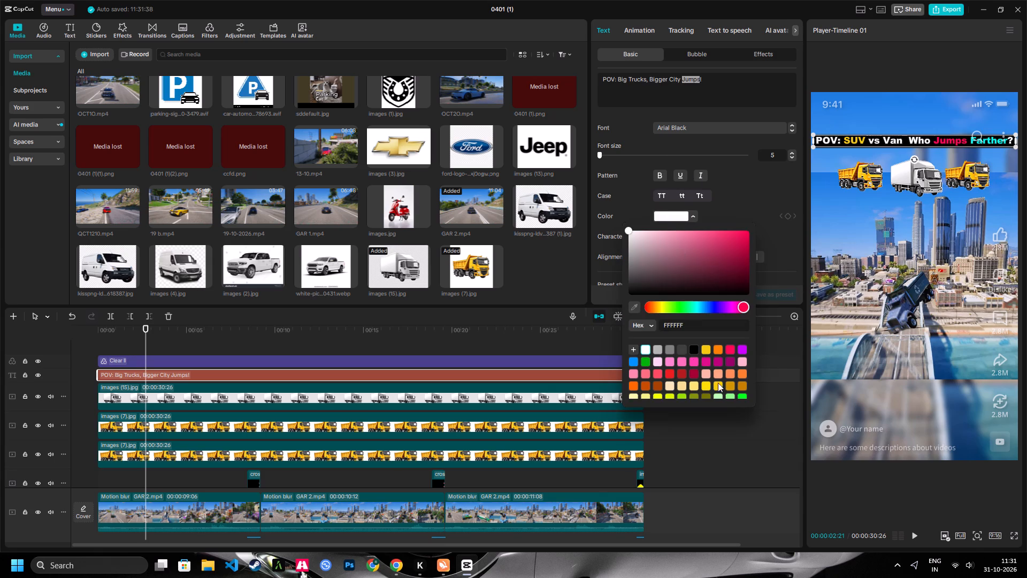
pyautogui.scroll(-2, 730, 388)
pyautogui.click(722, 353)
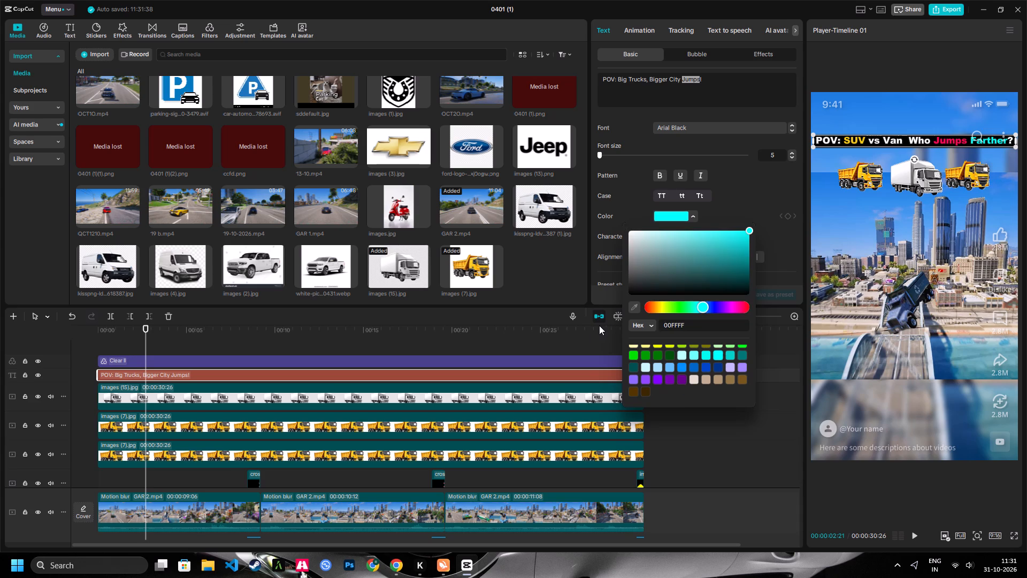
pyautogui.click(594, 332)
# Play the timeline briefly to check the recolored title in the preview.
pyautogui.hotkey('shift', 'z')
pyautogui.press('space')
pyautogui.press('space')
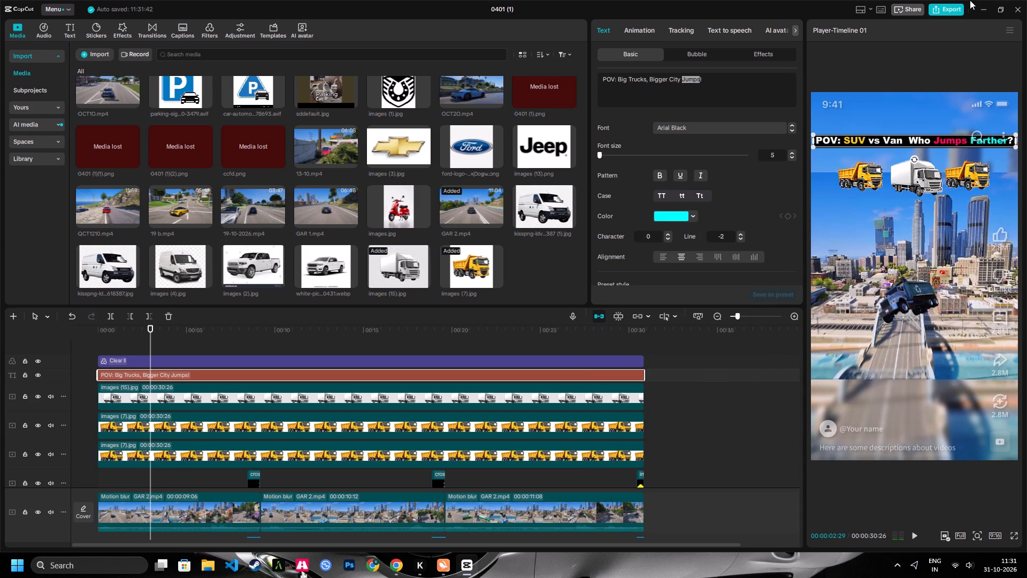
# Close the 0401 (1) project editor and bring the CapCut window back to the front.
pyautogui.click(1013, 7)
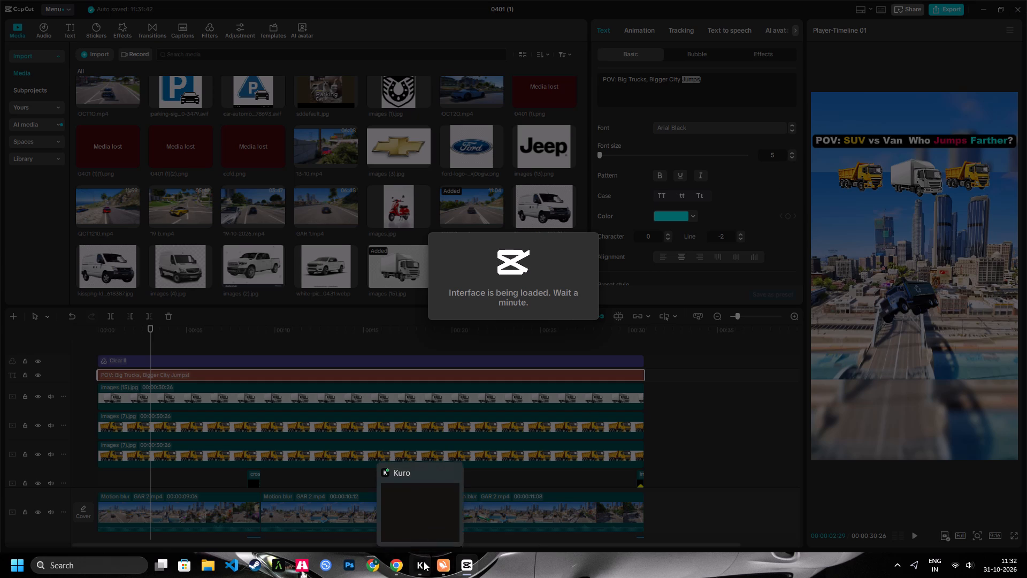
pyautogui.click(467, 562)
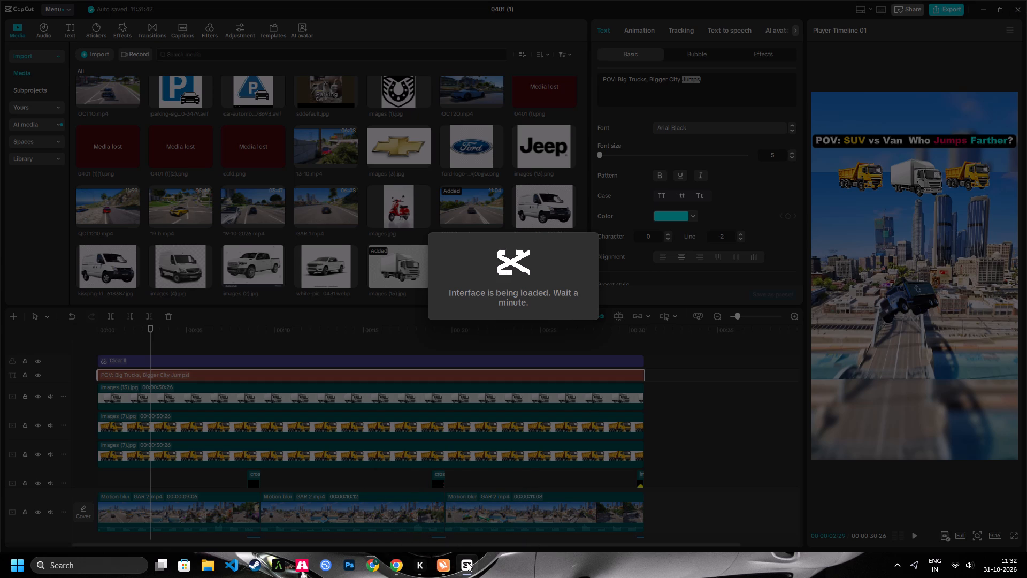